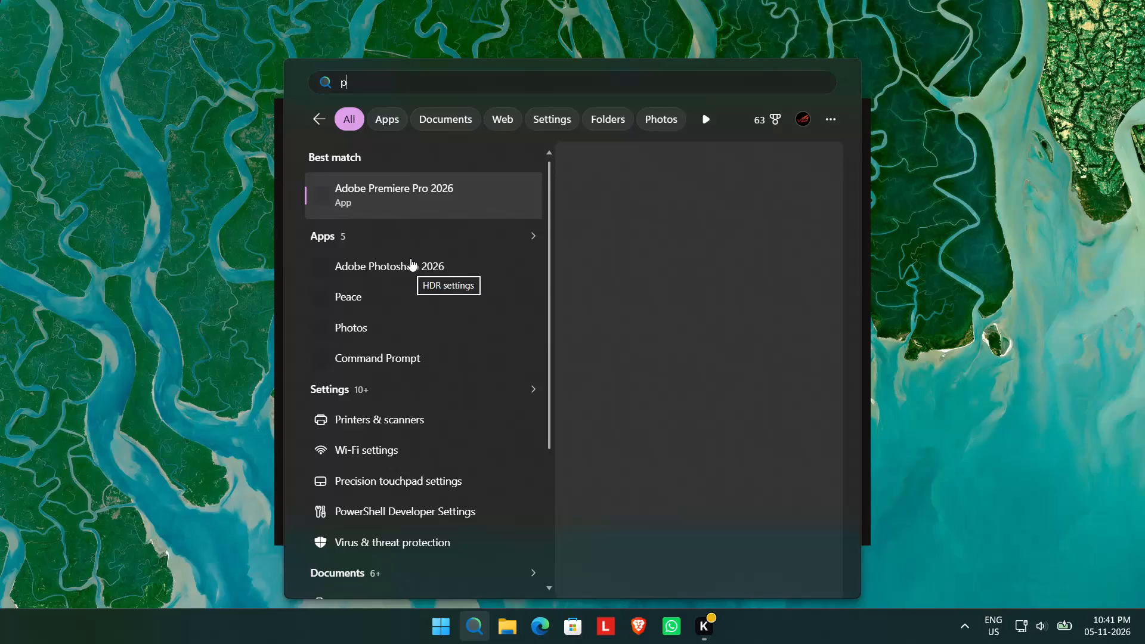
Launch Adobe Premiere Pro 2026 and open the recent project Bauhaus.
{"action": "left_click", "coordinate": [403, 180]}
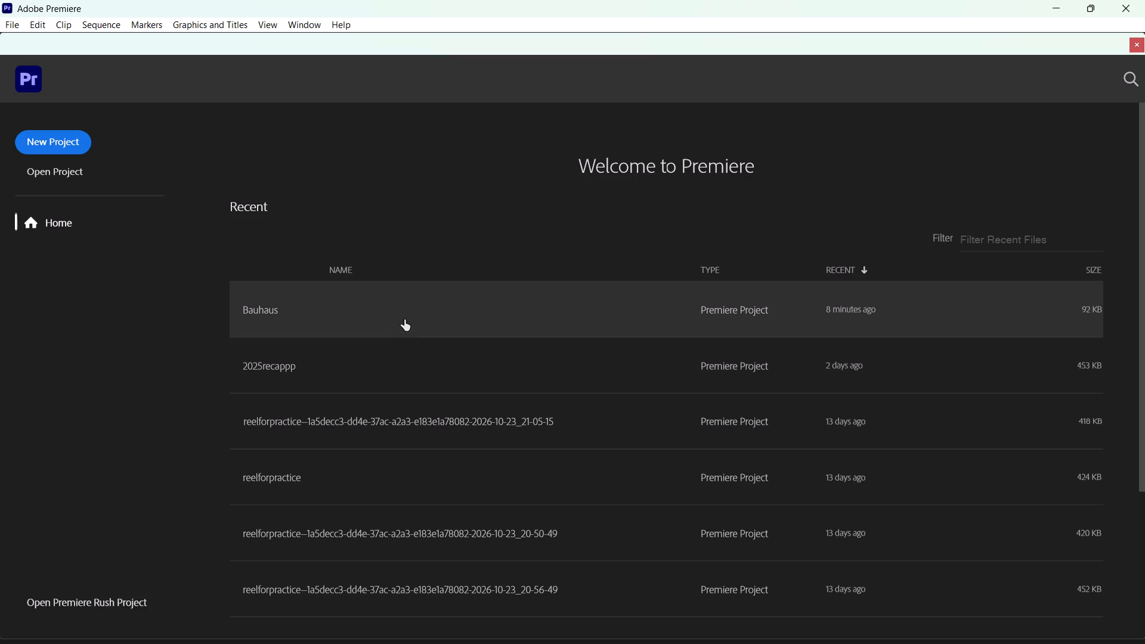
{"action": "left_click", "coordinate": [404, 320]}
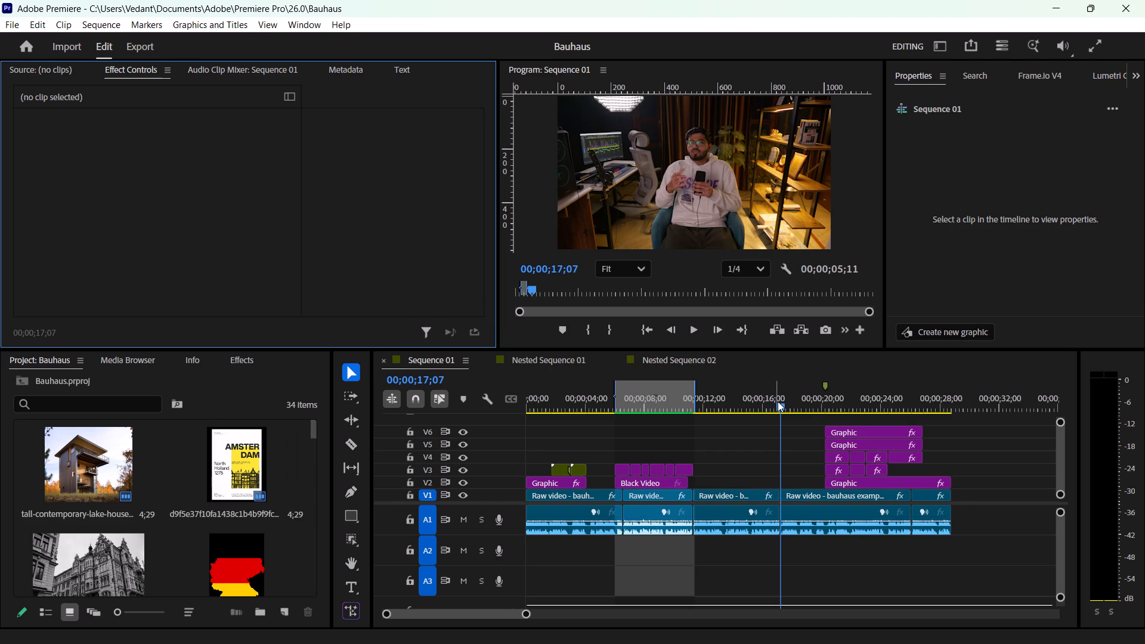
Move the playhead to 00;00;11;10, enlarge the project and timeline area, and look through the project's media thumbnails.
{"action": "left_click_drag", "start_coordinate": [778, 401], "coordinate": [692, 408]}
{"action": "scroll", "coordinate": [131, 435], "scroll_direction": "down", "scroll_amount": 18}
{"action": "scroll", "coordinate": [167, 524], "scroll_direction": "up", "scroll_amount": 1}
{"action": "scroll", "coordinate": [167, 524], "scroll_direction": "down", "scroll_amount": 5}
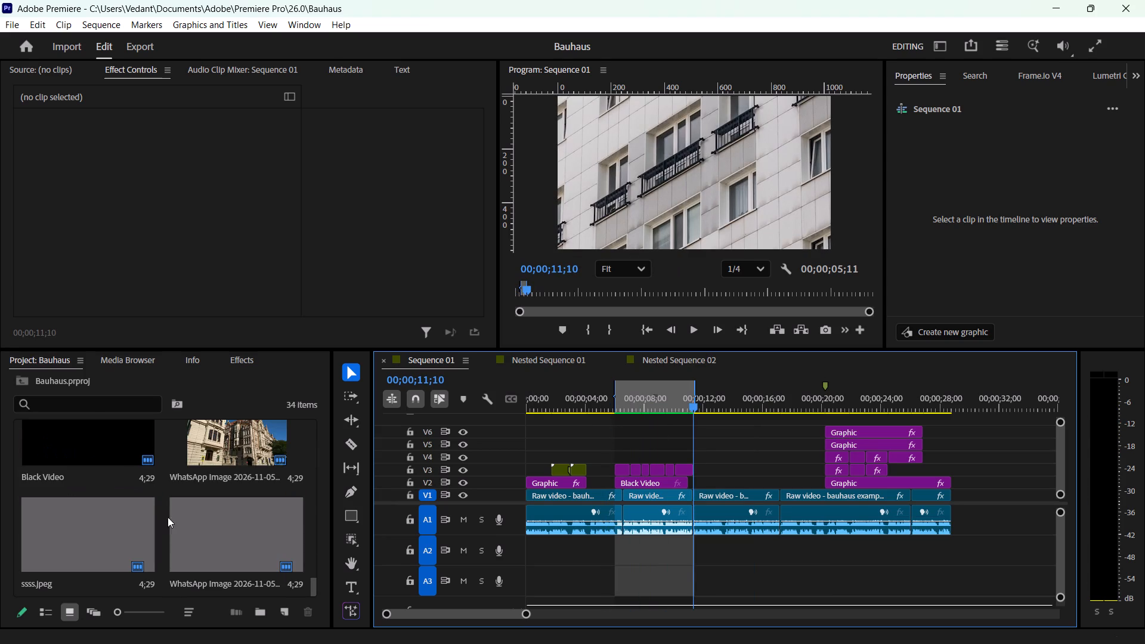
{"action": "scroll", "coordinate": [168, 517], "scroll_direction": "down", "scroll_amount": 8}
{"action": "left_click_drag", "start_coordinate": [213, 348], "coordinate": [213, 346]}
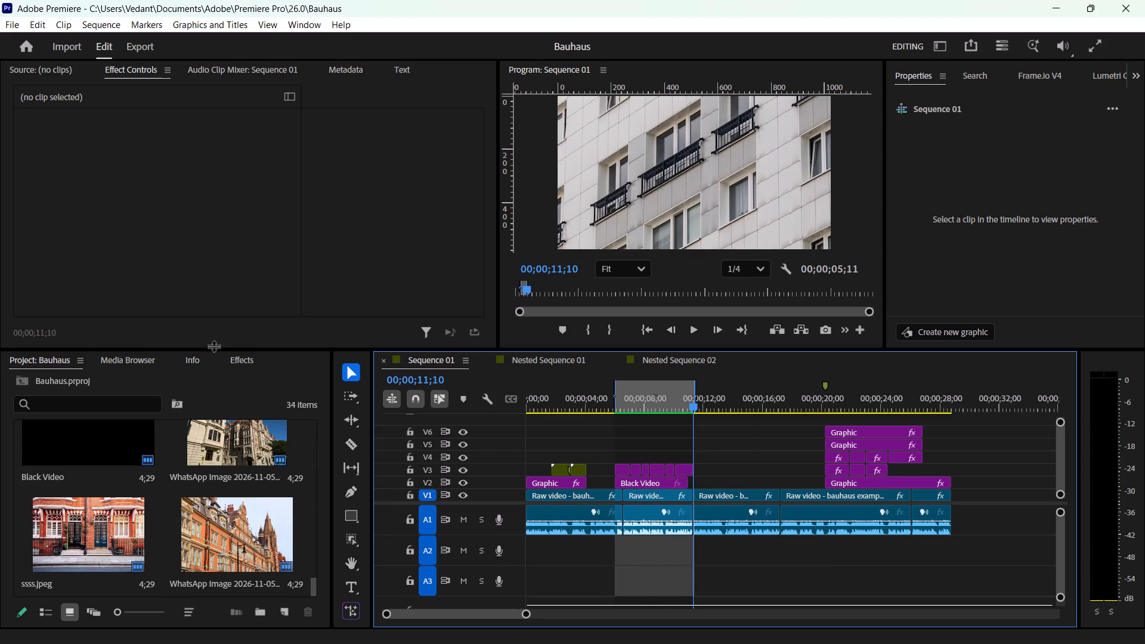
{"action": "left_click_drag", "start_coordinate": [213, 346], "coordinate": [224, 265]}
{"action": "scroll", "coordinate": [187, 533], "scroll_direction": "down", "scroll_amount": 5}
Import the WhatsApp image from 10.19.35 PM and the "Bauhaus in 7 Minutes" video from Downloads into the project.
{"action": "right_click", "coordinate": [130, 587]}
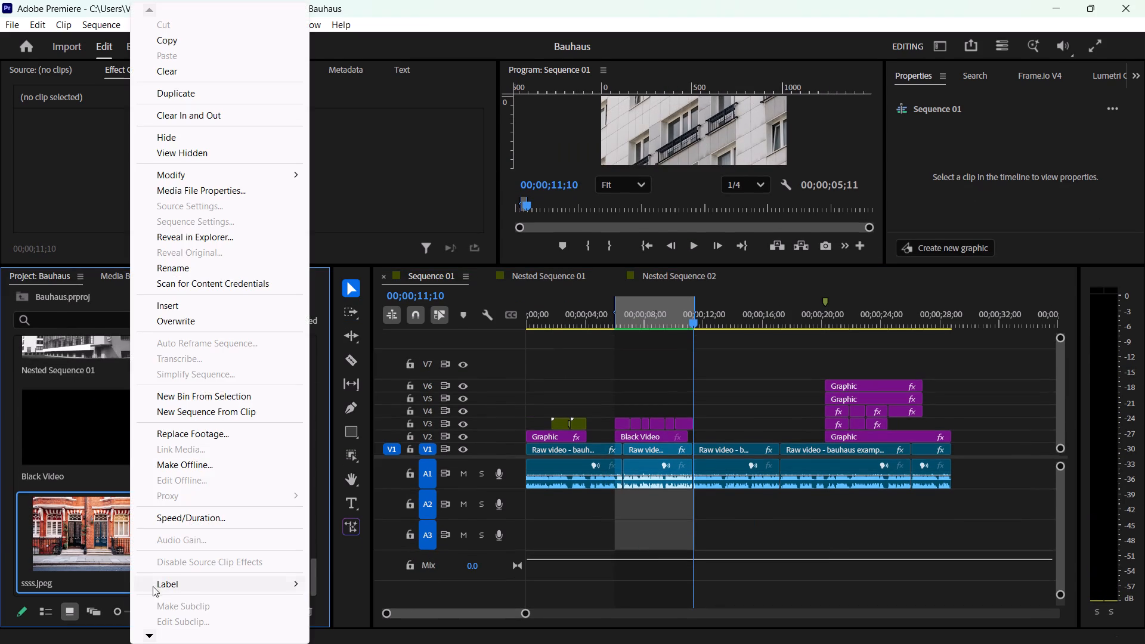
{"action": "left_click", "coordinate": [2, 515]}
{"action": "scroll", "coordinate": [196, 575], "scroll_direction": "down", "scroll_amount": 5}
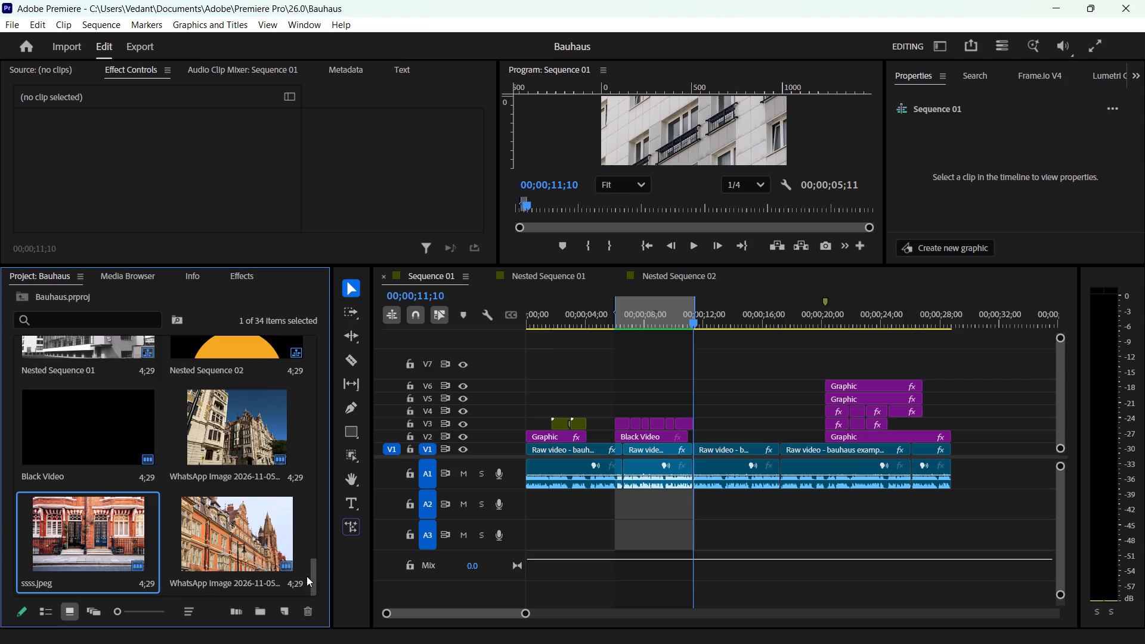
{"action": "left_click_drag", "start_coordinate": [314, 576], "coordinate": [312, 593]}
{"action": "left_click", "coordinate": [83, 608]}
{"action": "left_click", "coordinate": [92, 610]}
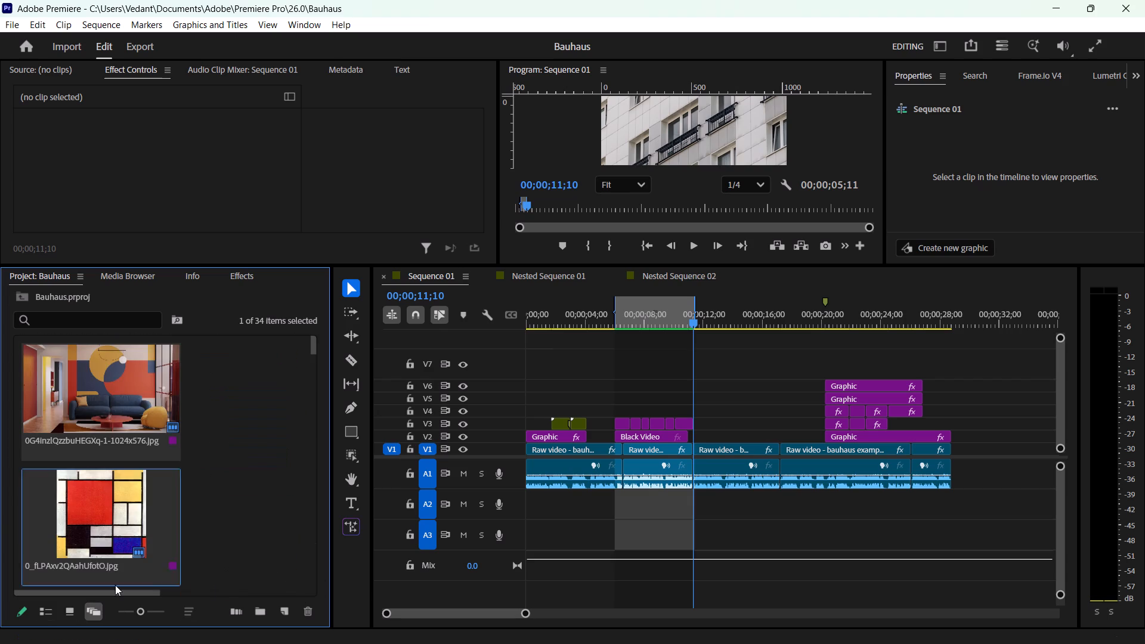
{"action": "right_click", "coordinate": [266, 530]}
{"action": "left_click", "coordinate": [362, 313]}
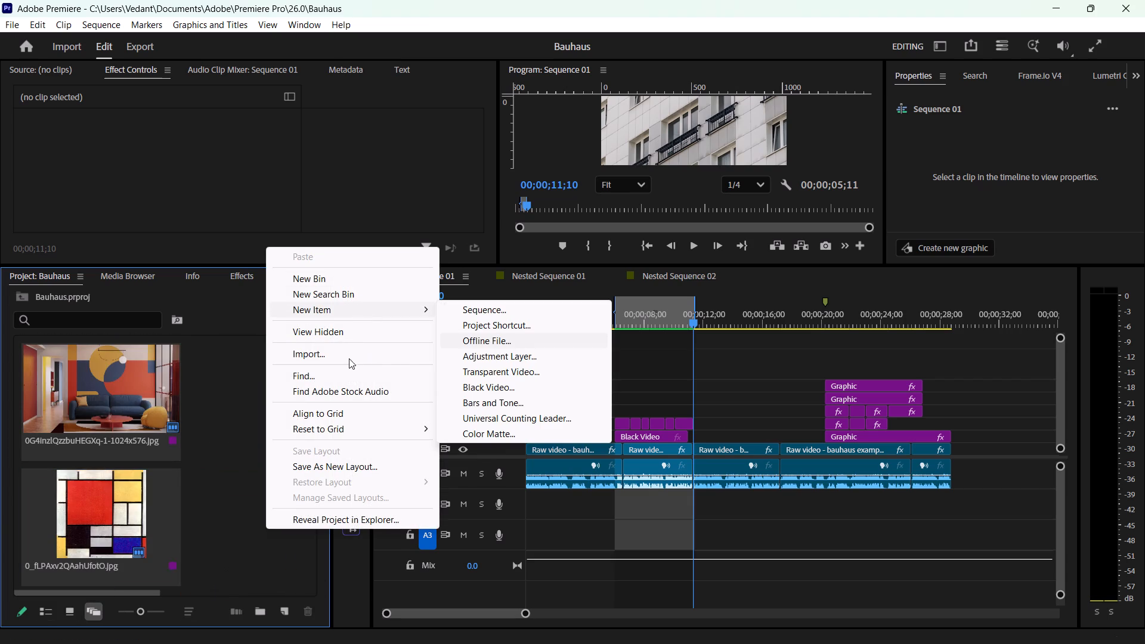
{"action": "left_click", "coordinate": [349, 357]}
{"action": "left_click", "coordinate": [212, 191]}
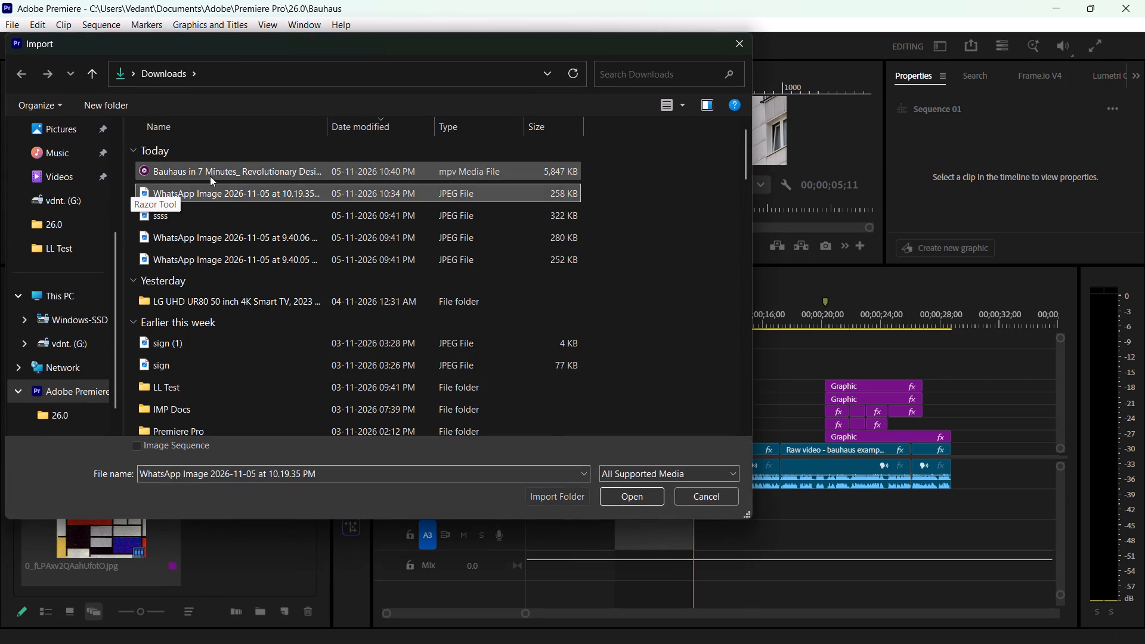
{"action": "left_click", "coordinate": [210, 176], "text": "ctrl"}
{"action": "left_click", "coordinate": [638, 493]}
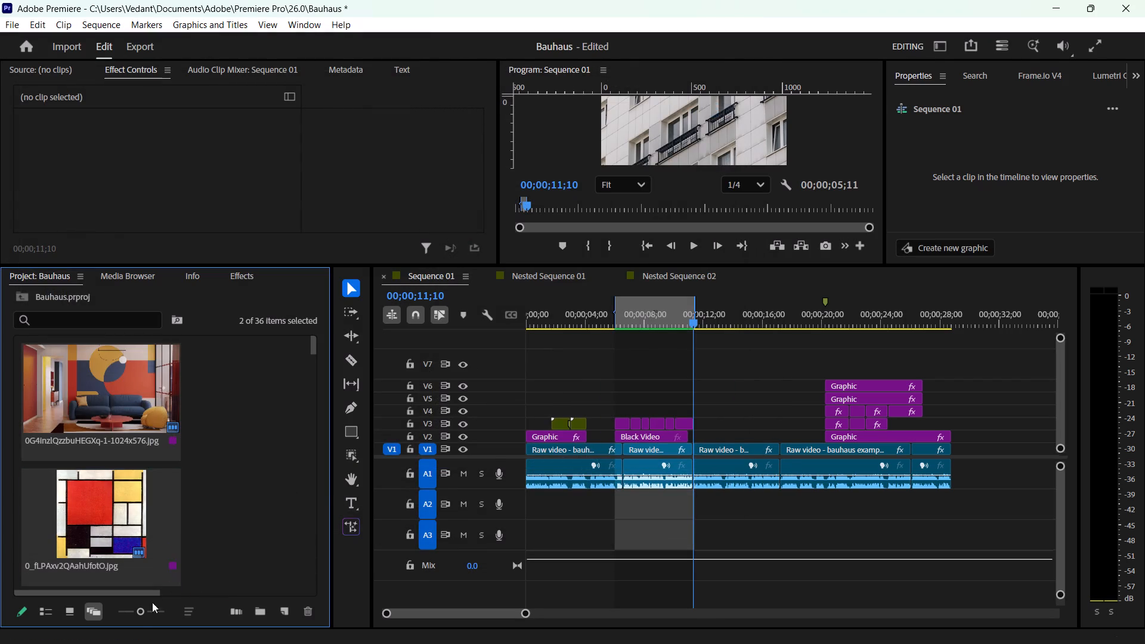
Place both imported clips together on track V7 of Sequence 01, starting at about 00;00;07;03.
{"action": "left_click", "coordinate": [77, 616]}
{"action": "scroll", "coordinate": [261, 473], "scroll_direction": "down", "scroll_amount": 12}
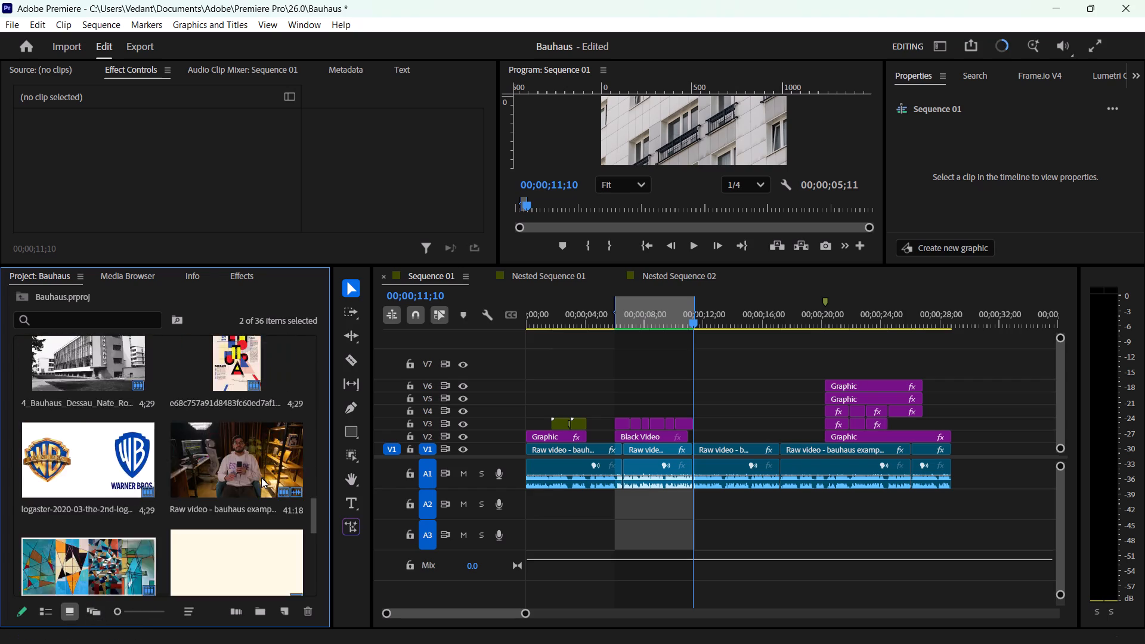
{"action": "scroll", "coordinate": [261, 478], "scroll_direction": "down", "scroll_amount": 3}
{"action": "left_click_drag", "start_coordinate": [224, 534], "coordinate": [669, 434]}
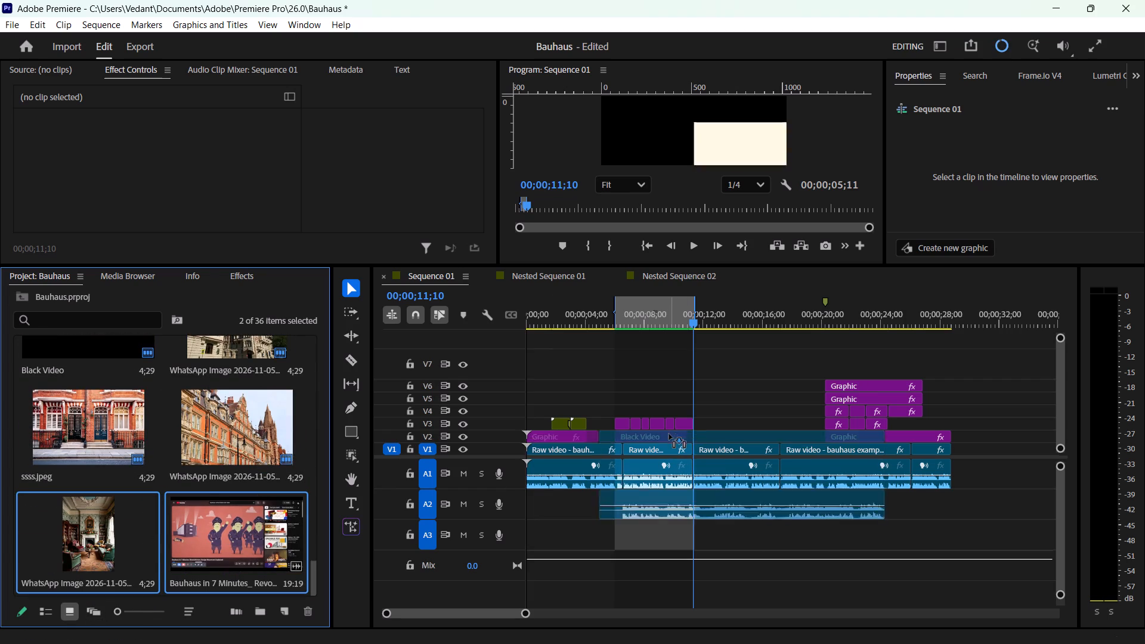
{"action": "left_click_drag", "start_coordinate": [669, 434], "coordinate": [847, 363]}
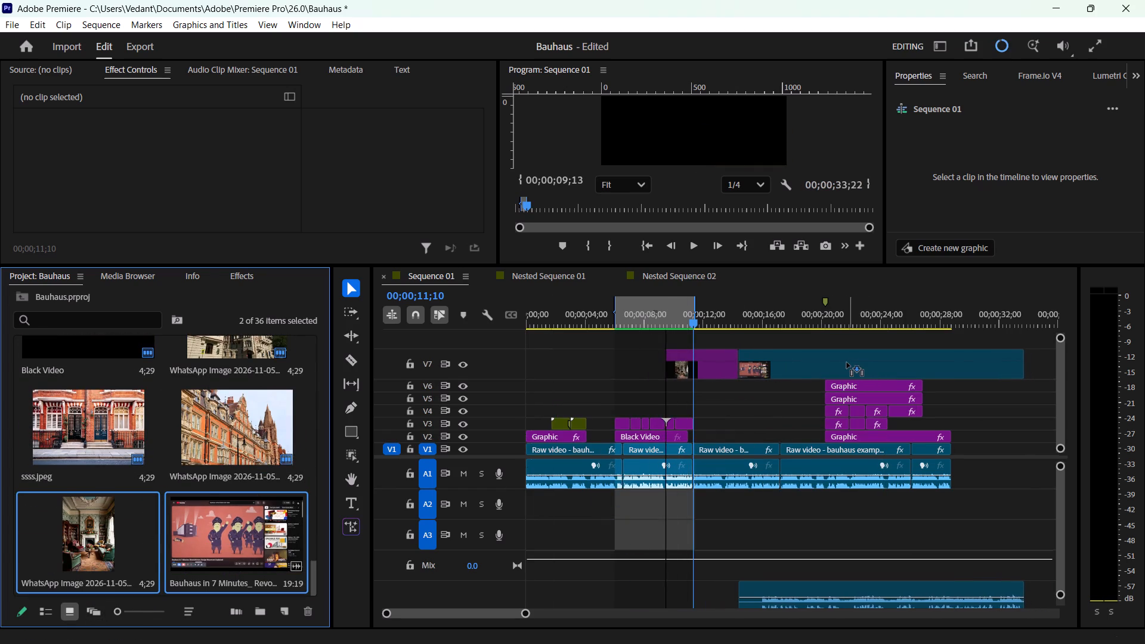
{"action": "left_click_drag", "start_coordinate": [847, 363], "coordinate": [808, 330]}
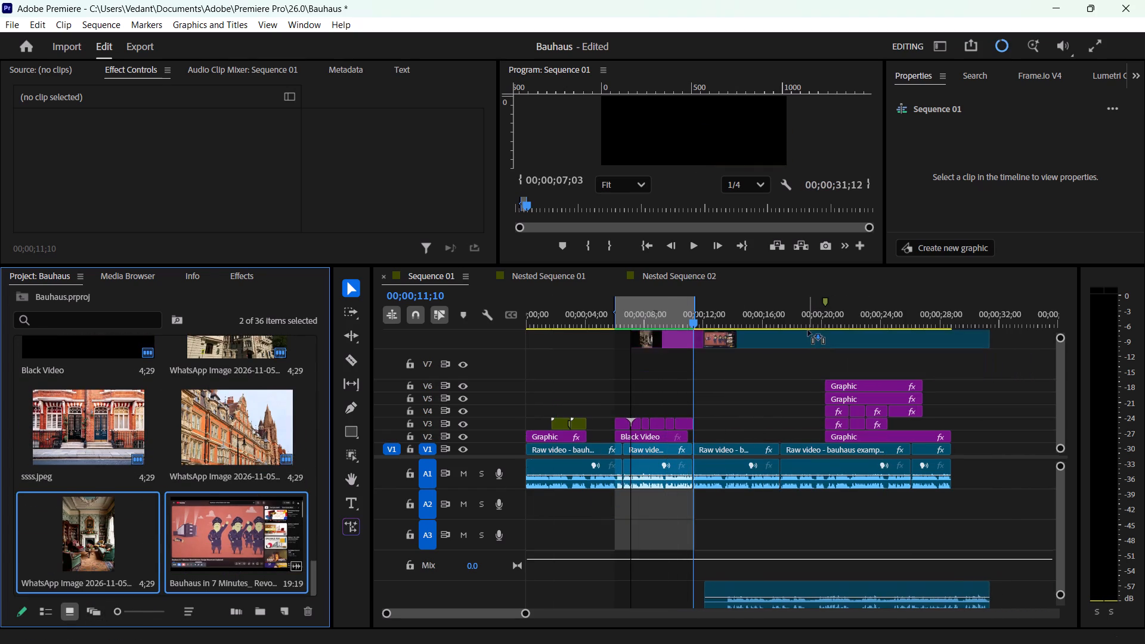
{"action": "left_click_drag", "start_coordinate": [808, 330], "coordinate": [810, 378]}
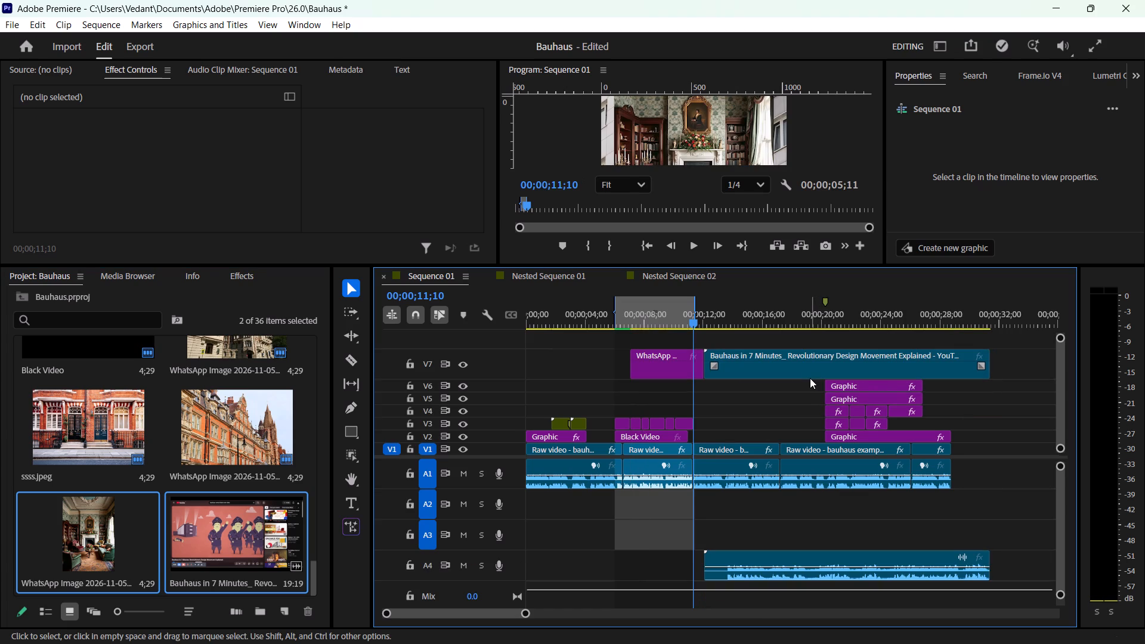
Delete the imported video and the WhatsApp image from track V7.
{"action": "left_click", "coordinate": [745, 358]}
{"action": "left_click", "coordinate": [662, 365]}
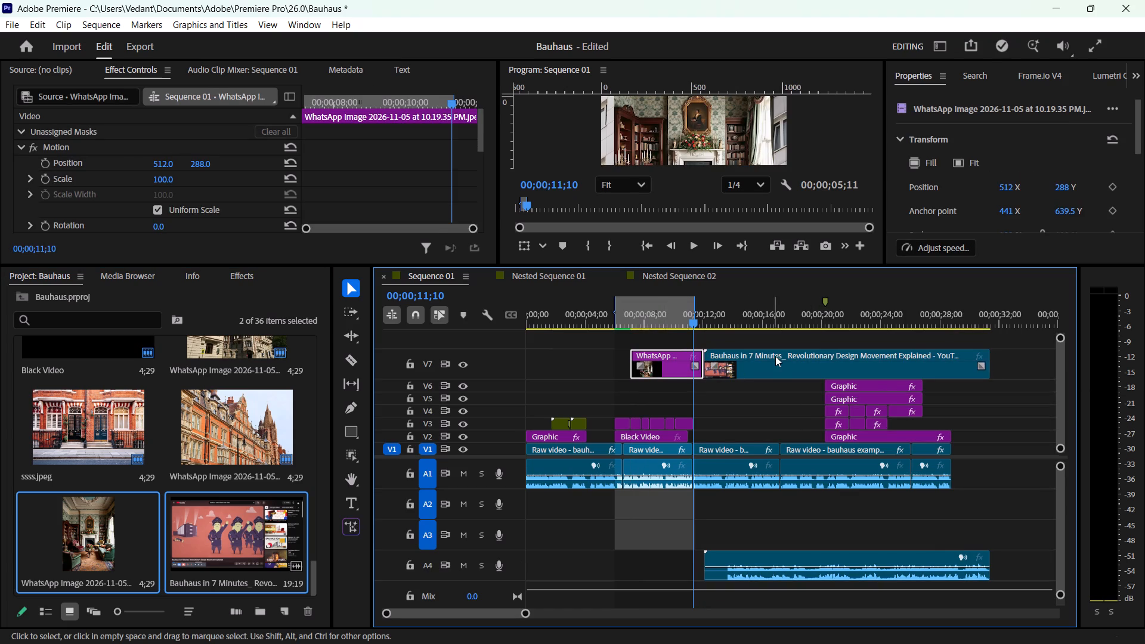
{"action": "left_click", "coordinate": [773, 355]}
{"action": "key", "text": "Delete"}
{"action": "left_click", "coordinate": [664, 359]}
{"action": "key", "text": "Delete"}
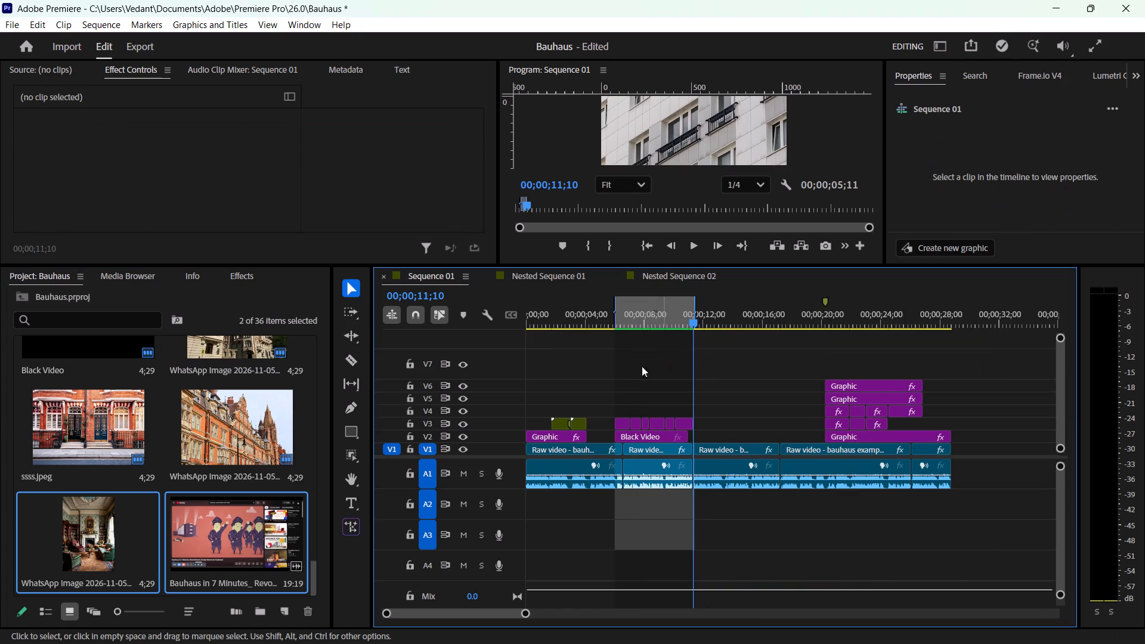
Place only the imported WhatsApp room image on track V3, directly after the existing clips at about 00;00;24;16.
{"action": "double_click", "coordinate": [265, 518]}
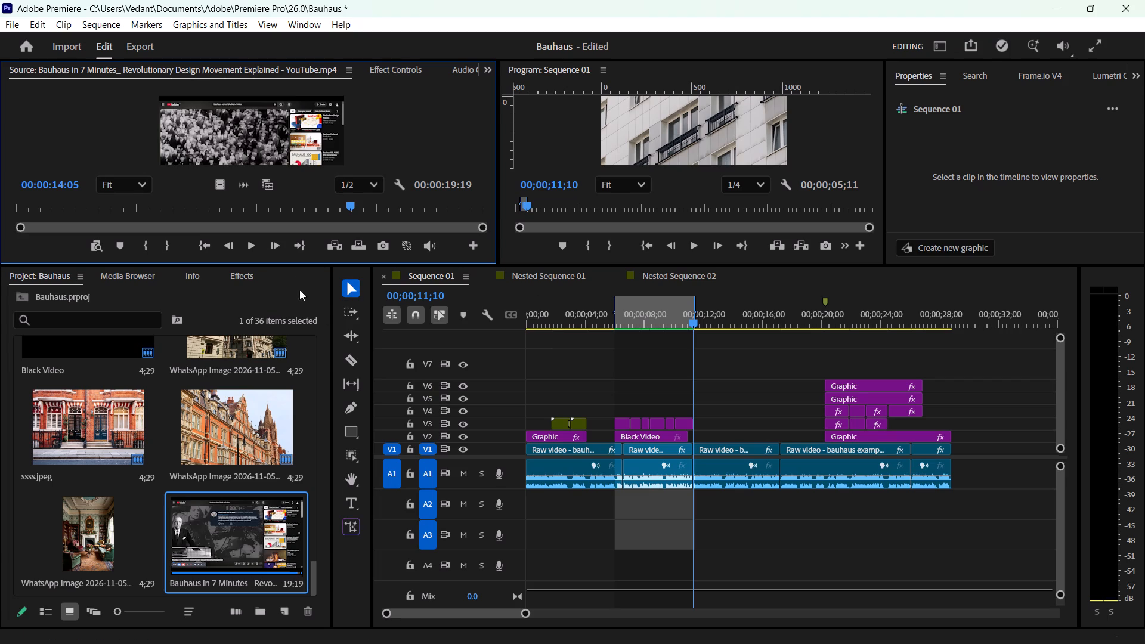
{"action": "left_click", "coordinate": [104, 525]}
{"action": "left_click_drag", "start_coordinate": [103, 524], "coordinate": [870, 432]}
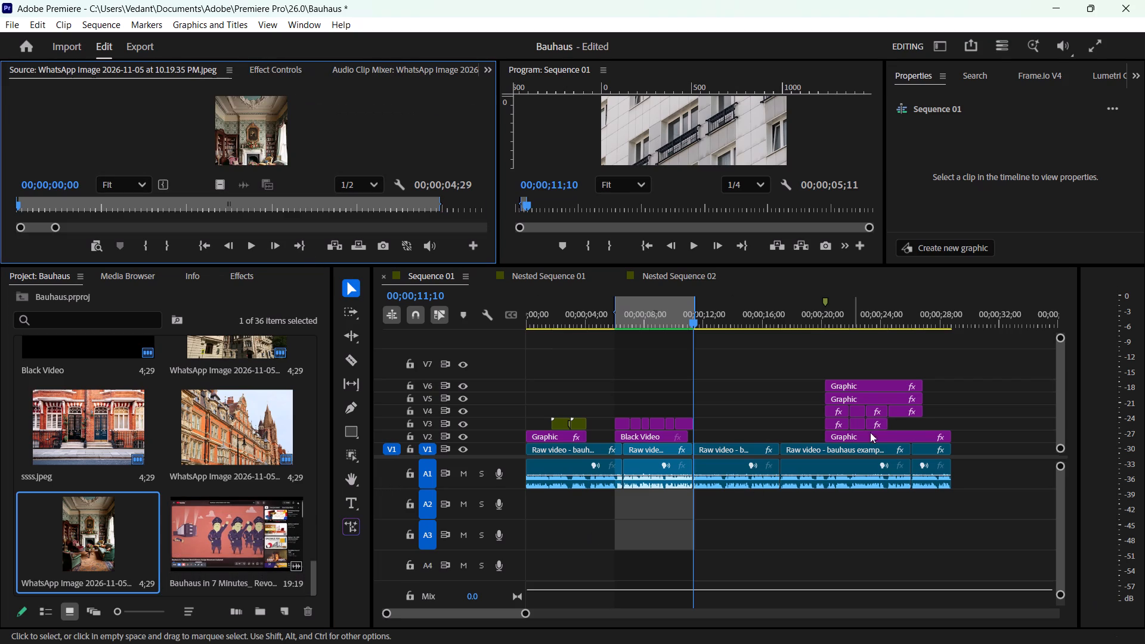
{"action": "left_click_drag", "start_coordinate": [870, 432], "coordinate": [896, 422]}
{"action": "left_click_drag", "start_coordinate": [92, 534], "coordinate": [865, 437]}
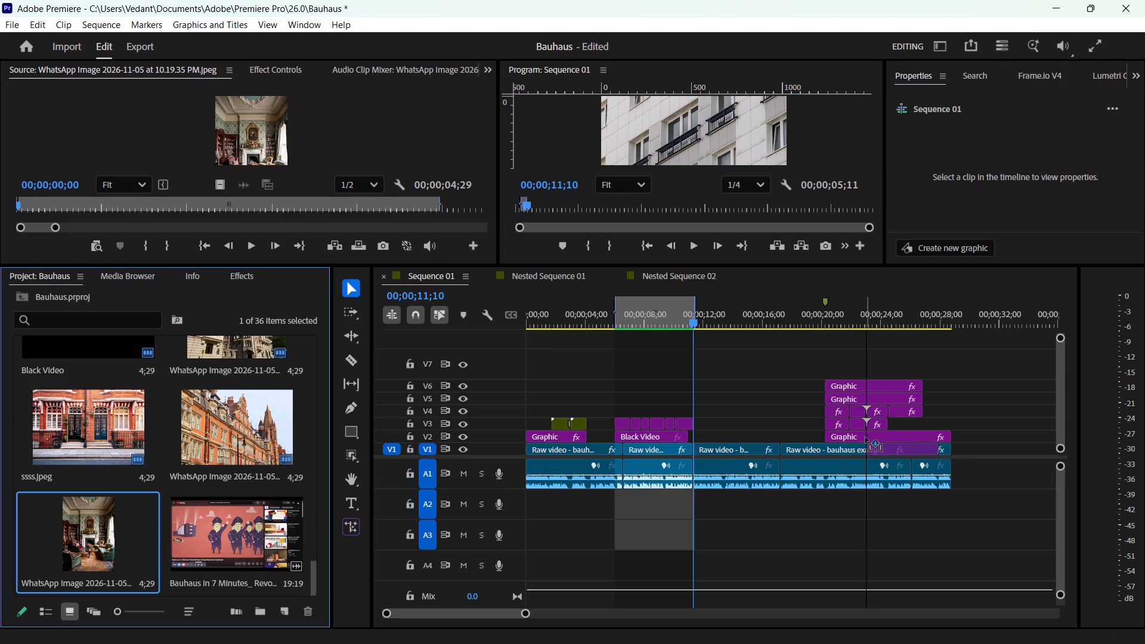
{"action": "left_click_drag", "start_coordinate": [865, 437], "coordinate": [887, 424]}
Enlarge the preview area, select the room image on V3 with the playhead at 00;00;24;16, and scale it to 36%.
{"action": "left_click_drag", "start_coordinate": [643, 265], "coordinate": [648, 282]}
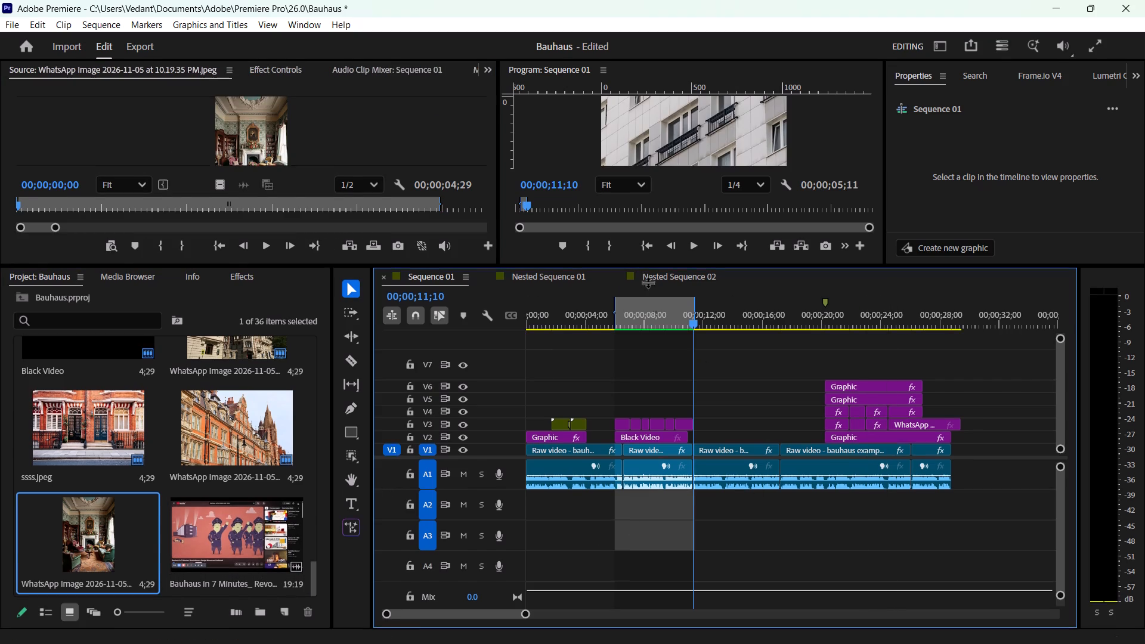
{"action": "left_click_drag", "start_coordinate": [648, 282], "coordinate": [636, 402]}
{"action": "left_click", "coordinate": [923, 501]}
{"action": "left_click_drag", "start_coordinate": [751, 455], "coordinate": [803, 459]}
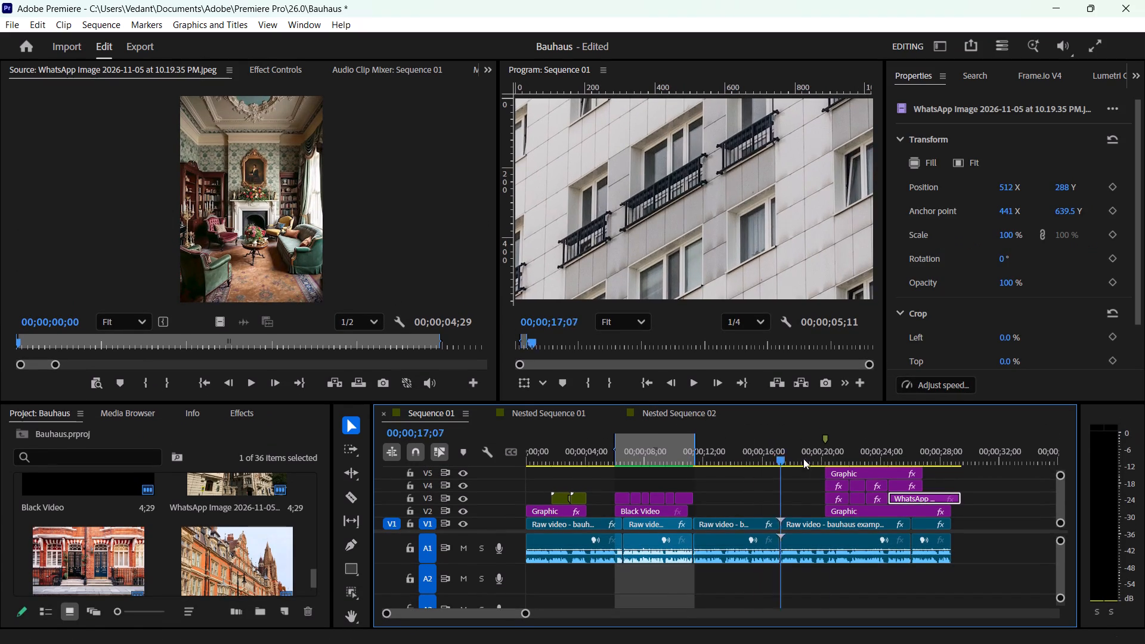
{"action": "left_click_drag", "start_coordinate": [803, 459], "coordinate": [890, 453]}
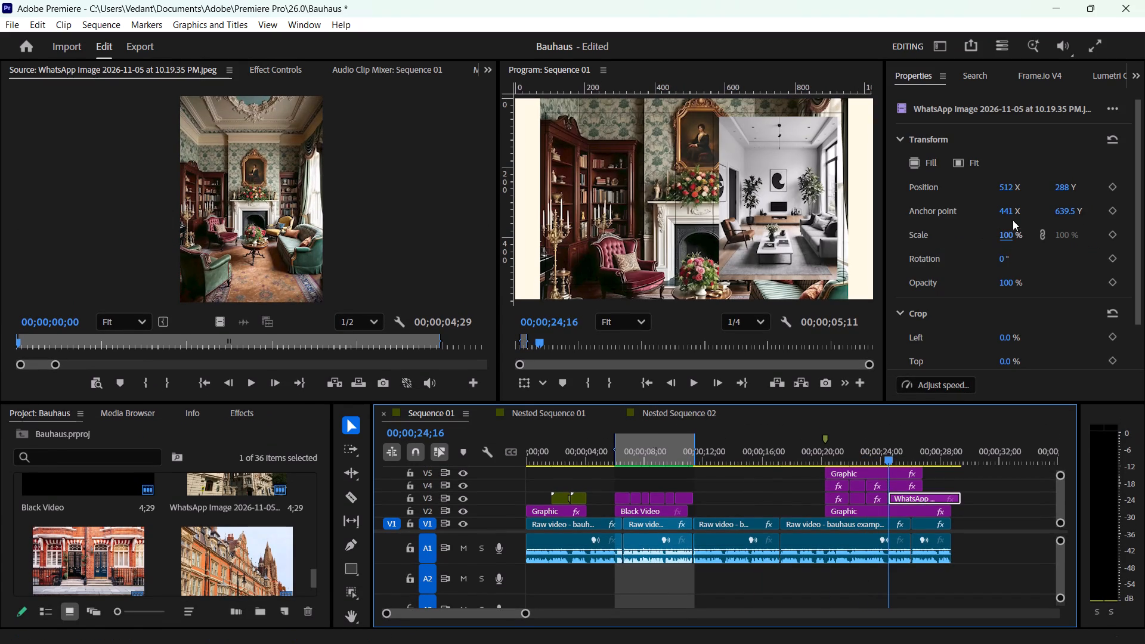
{"action": "left_click_drag", "start_coordinate": [1007, 236], "coordinate": [1000, 236]}
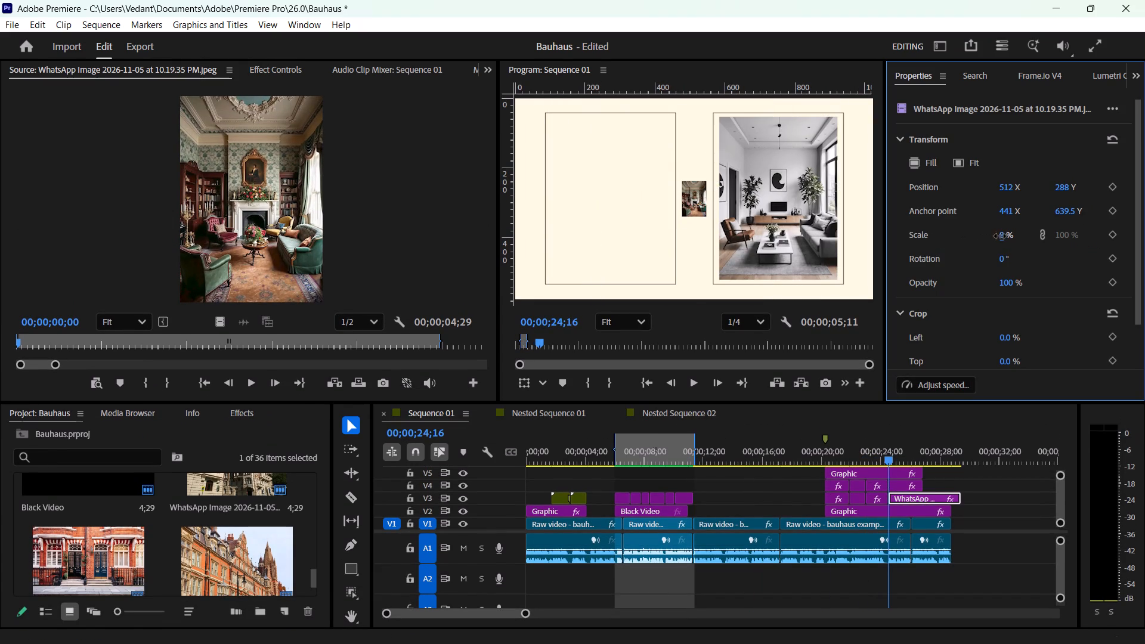
{"action": "left_click_drag", "start_coordinate": [1000, 236], "coordinate": [967, 243]}
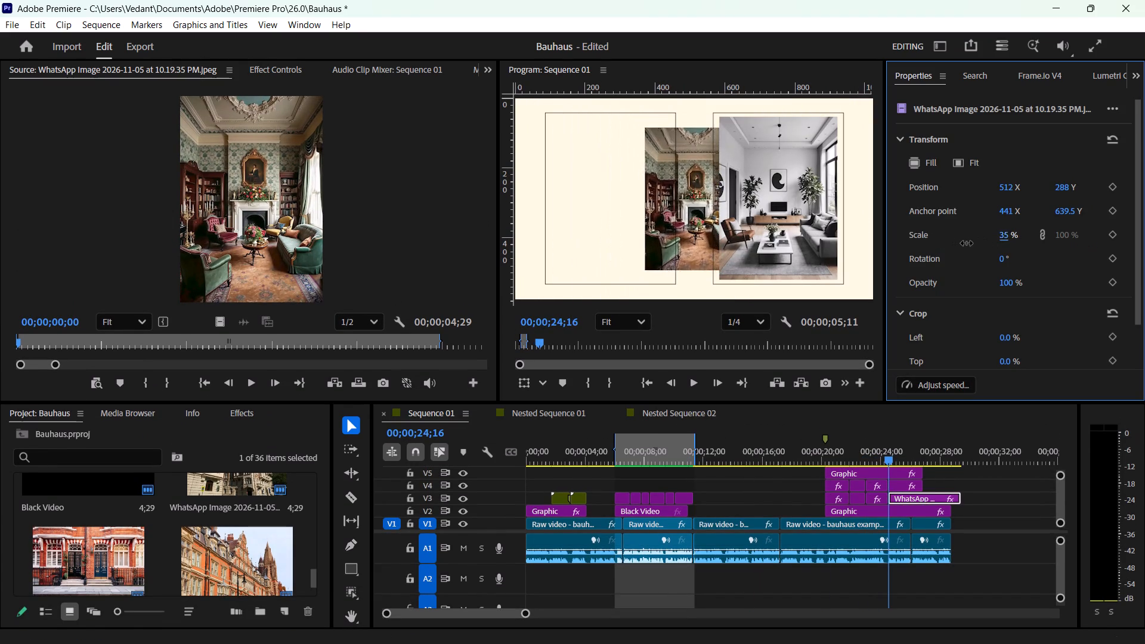
{"action": "left_click_drag", "start_coordinate": [967, 243], "coordinate": [965, 244]}
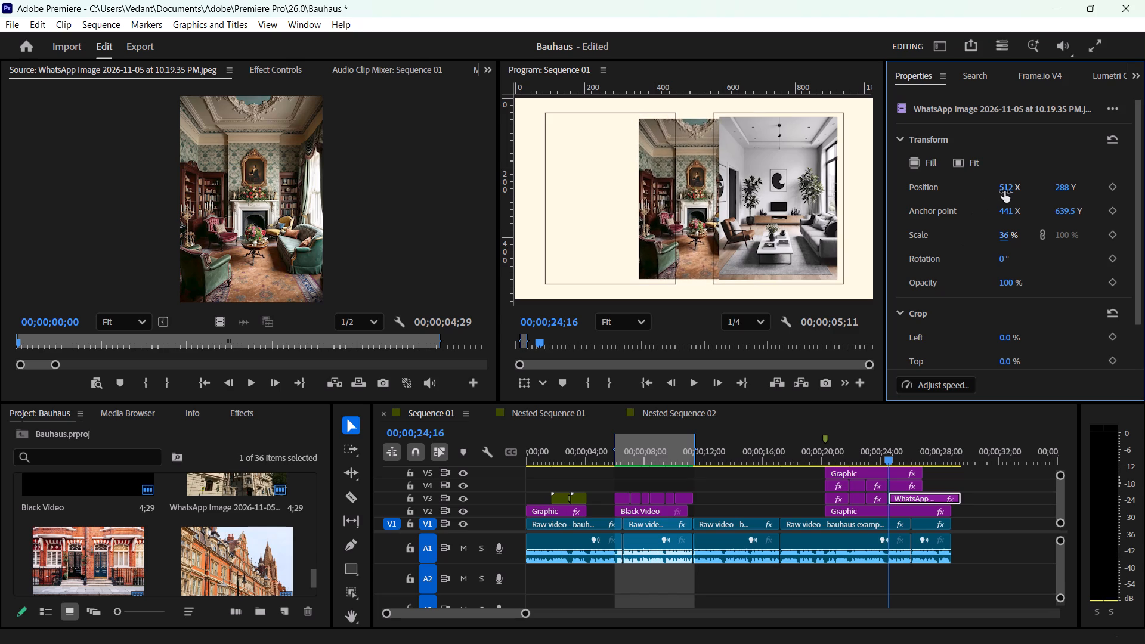
Move the room image horizontally into the empty outlined frame, setting its X position to 272.
{"action": "left_click", "coordinate": [1004, 191]}
{"action": "left_click", "coordinate": [1061, 187]}
{"action": "left_click", "coordinate": [1073, 159]}
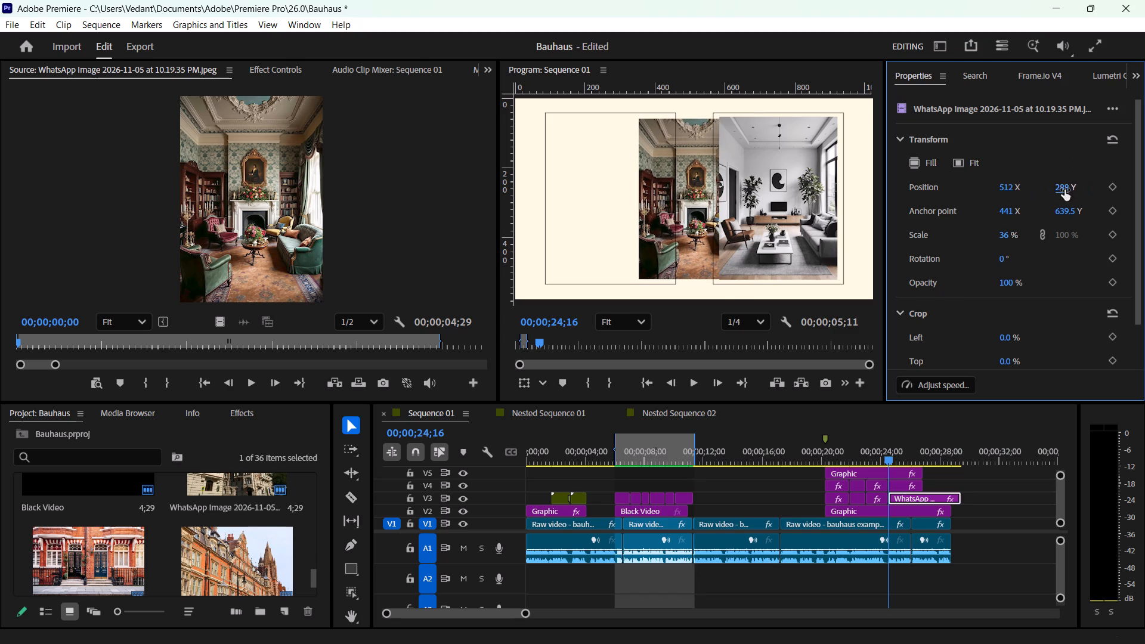
{"action": "left_click", "coordinate": [1064, 190]}
{"action": "left_click_drag", "start_coordinate": [1010, 190], "coordinate": [838, 210]}
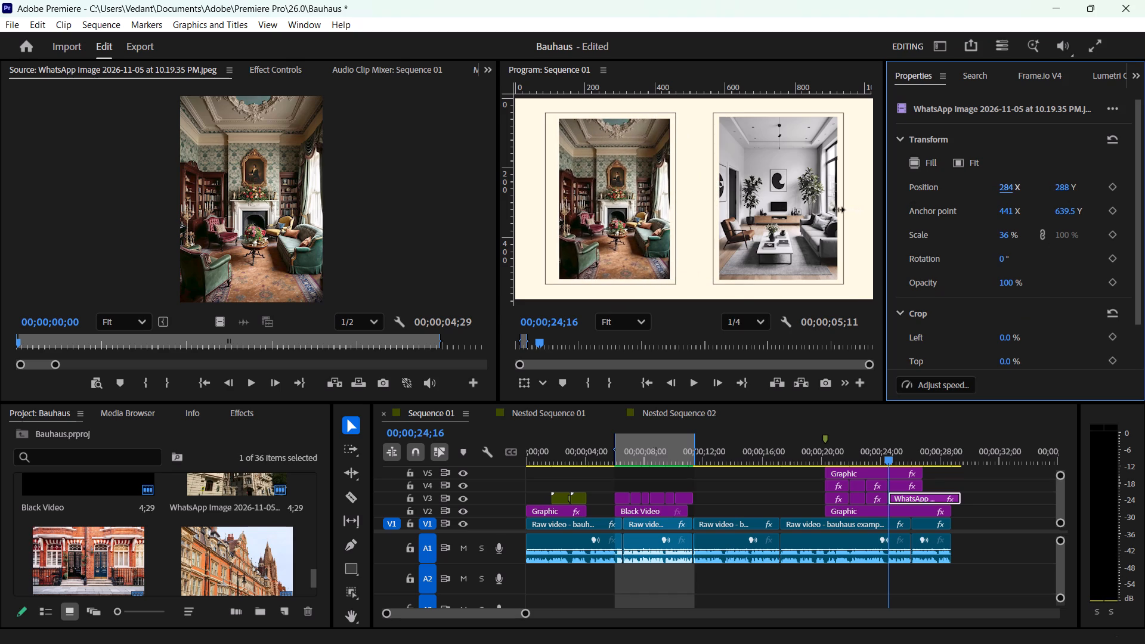
{"action": "left_click_drag", "start_coordinate": [838, 210], "coordinate": [849, 209]}
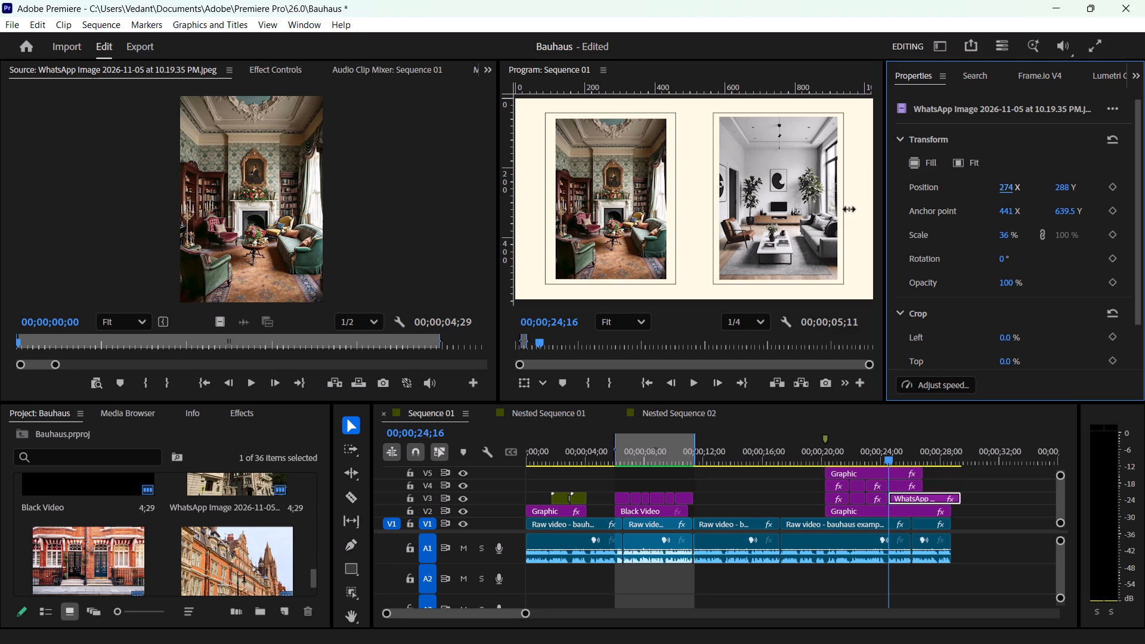
{"action": "left_click_drag", "start_coordinate": [849, 209], "coordinate": [847, 209]}
Crop the room image by 3% at the top and 3% at the bottom.
{"action": "scroll", "coordinate": [945, 319], "scroll_direction": "down", "scroll_amount": 5}
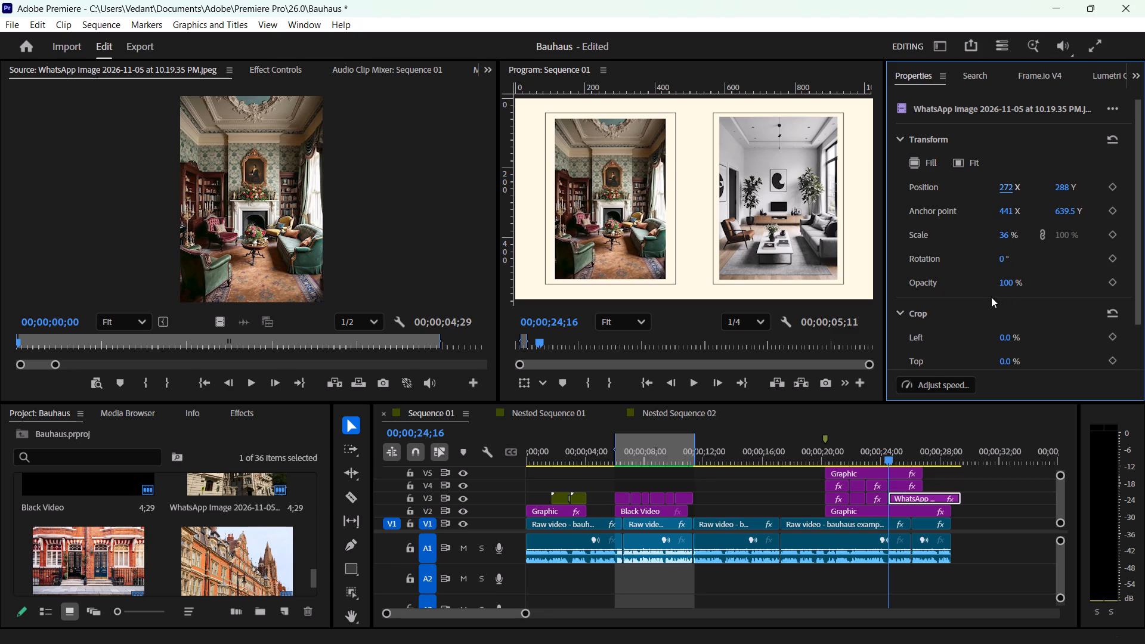
{"action": "left_click", "coordinate": [1006, 302]}
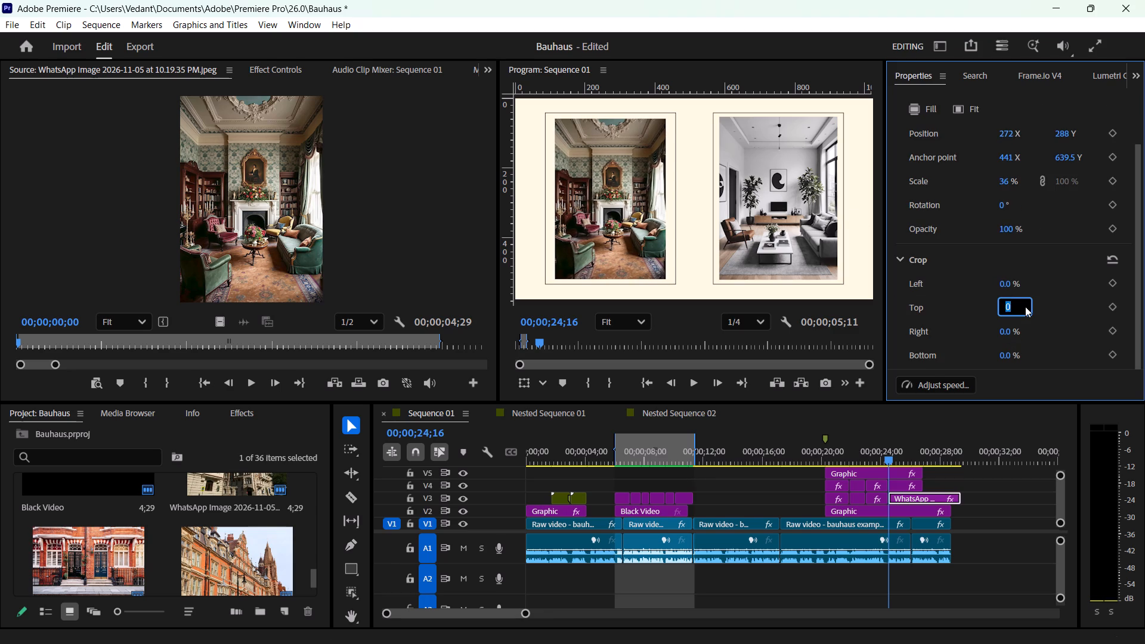
{"action": "key", "text": "BackSpace"}
{"action": "key", "text": "3"}
{"action": "key", "text": "Return"}
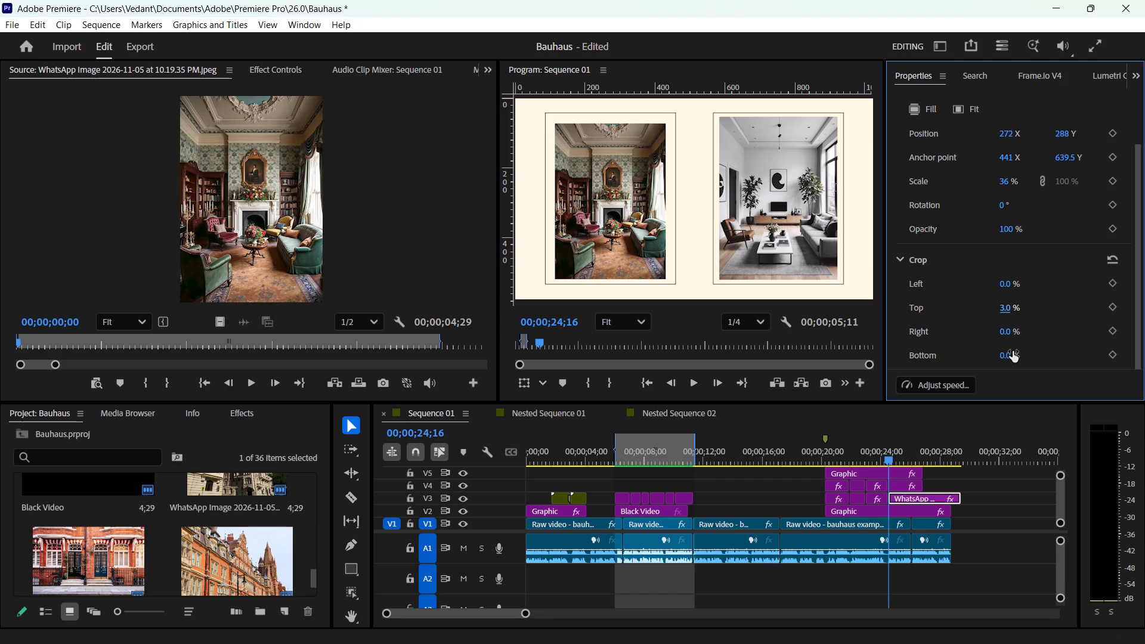
{"action": "left_click", "coordinate": [1013, 351]}
{"action": "key", "text": "BackSpace"}
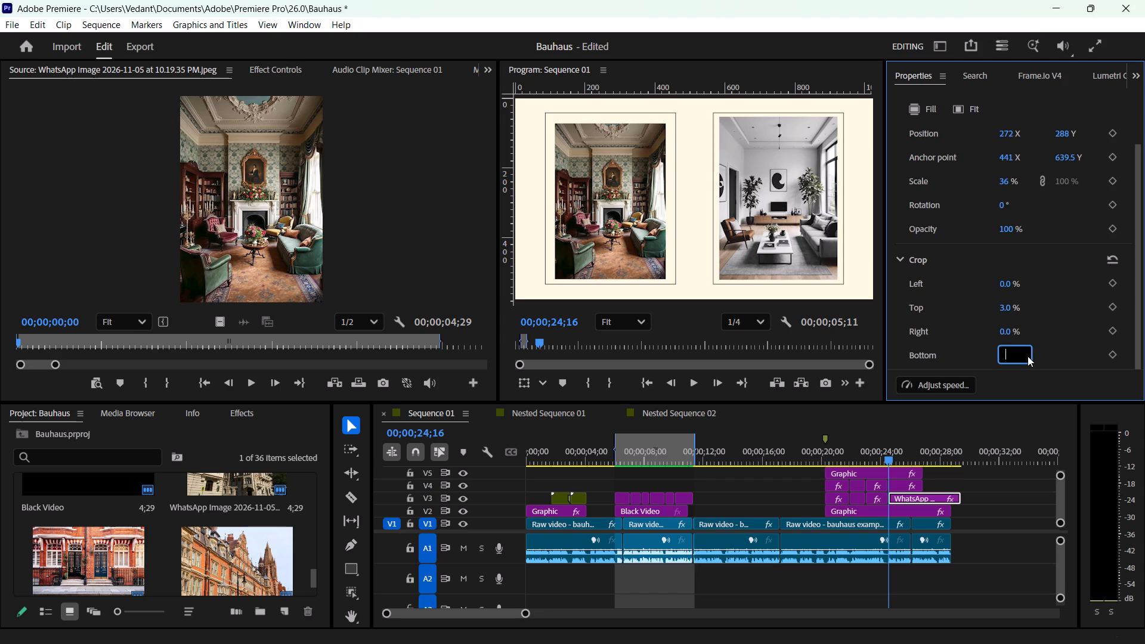
{"action": "key", "text": "3"}
{"action": "key", "text": "Return"}
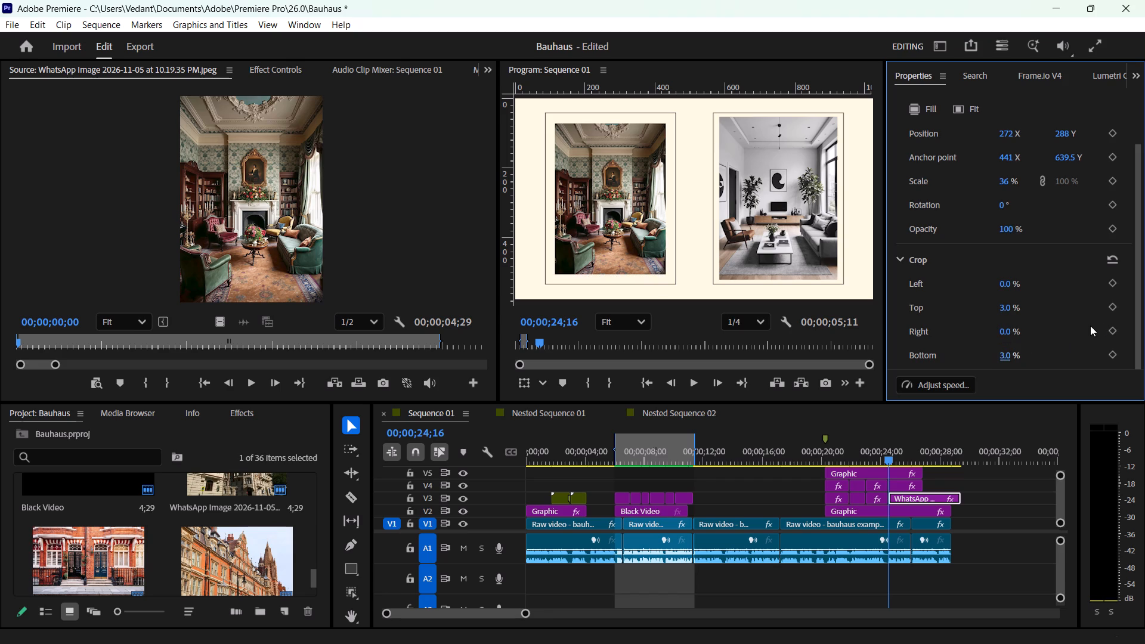
Scale the ornate room image up to 39% to fill its outlined frame, and save the project.
{"action": "left_click", "coordinate": [1087, 326]}
{"action": "left_click", "coordinate": [1008, 182]}
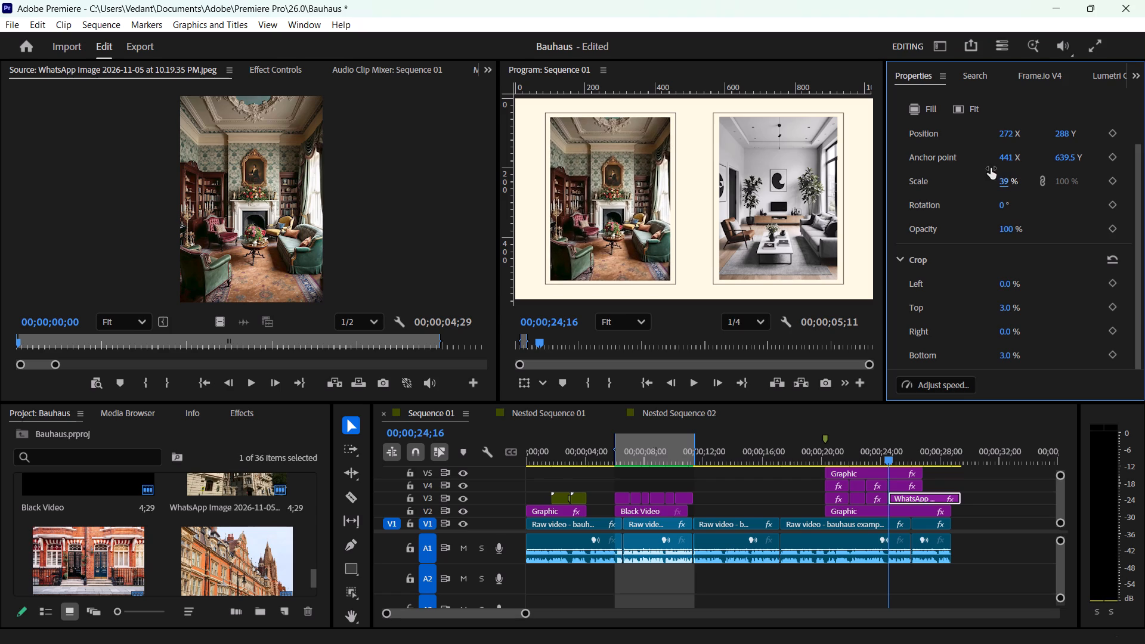
{"action": "left_click", "coordinate": [1004, 135]}
{"action": "left_click", "coordinate": [1070, 135]}
{"action": "left_click", "coordinate": [1002, 496]}
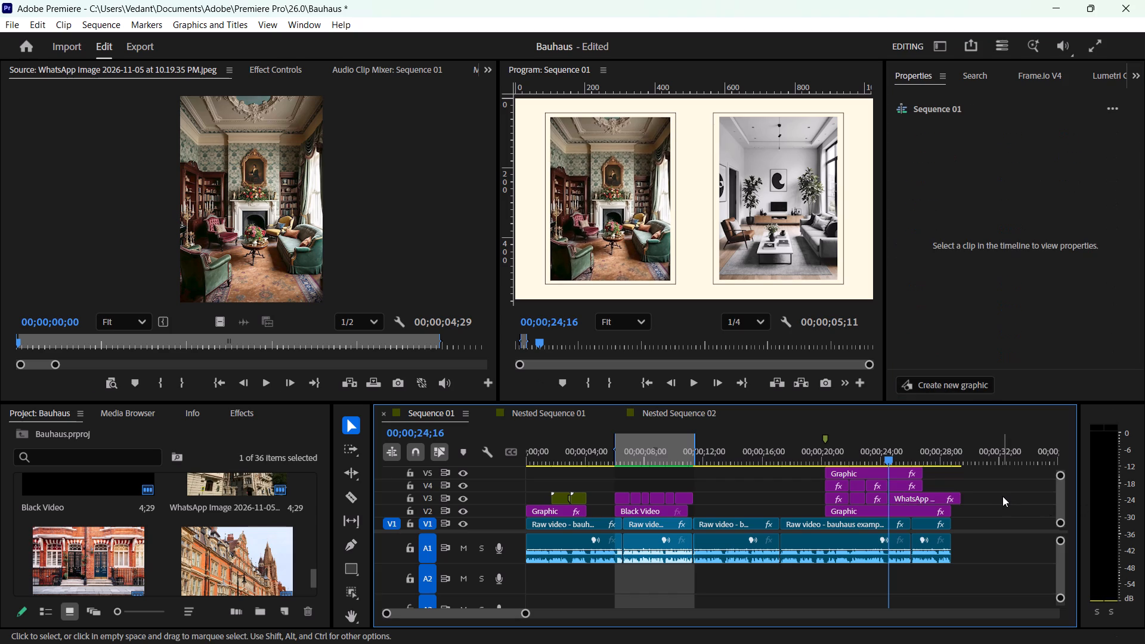
{"action": "key", "text": "ctrl+s"}
{"action": "left_click", "coordinate": [1003, 531]}
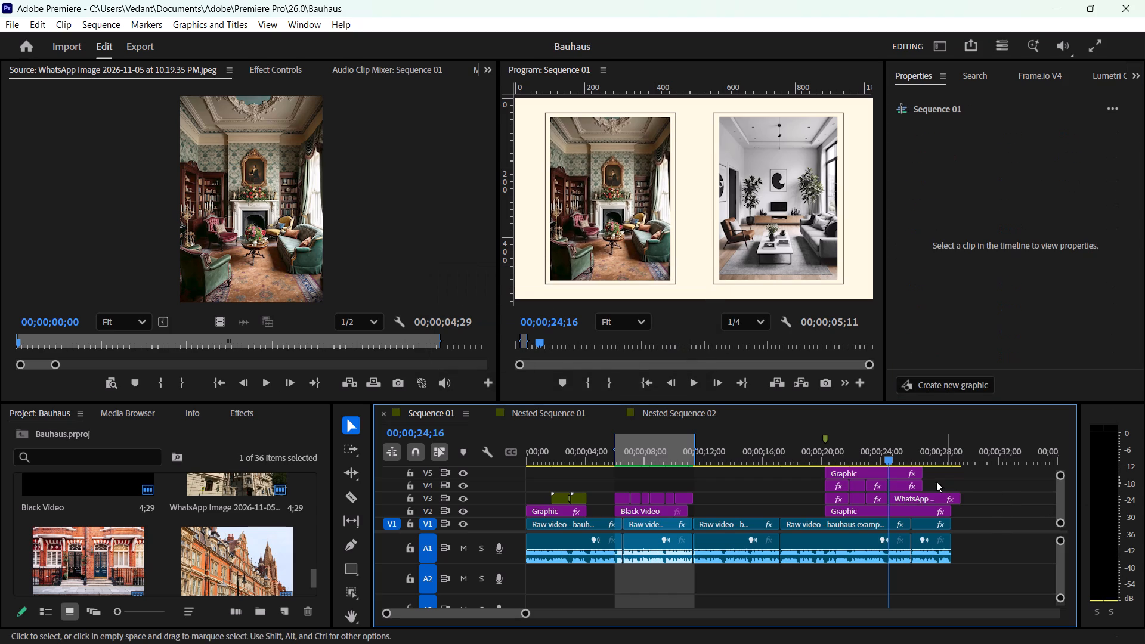
Trim the end of the room image on V3 back to the raw video cut, for a duration of 00;00;01;17.
{"action": "left_click", "coordinate": [924, 494]}
{"action": "left_click_drag", "start_coordinate": [958, 494], "coordinate": [928, 494]}
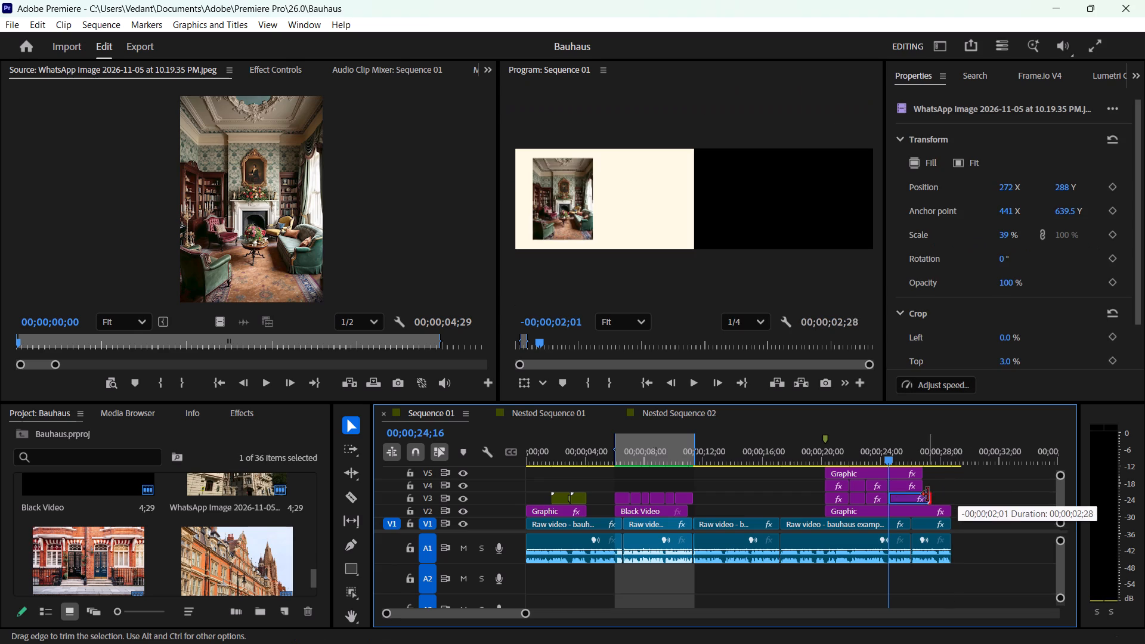
{"action": "left_click_drag", "start_coordinate": [928, 494], "coordinate": [913, 495]}
{"action": "left_click", "coordinate": [911, 498]}
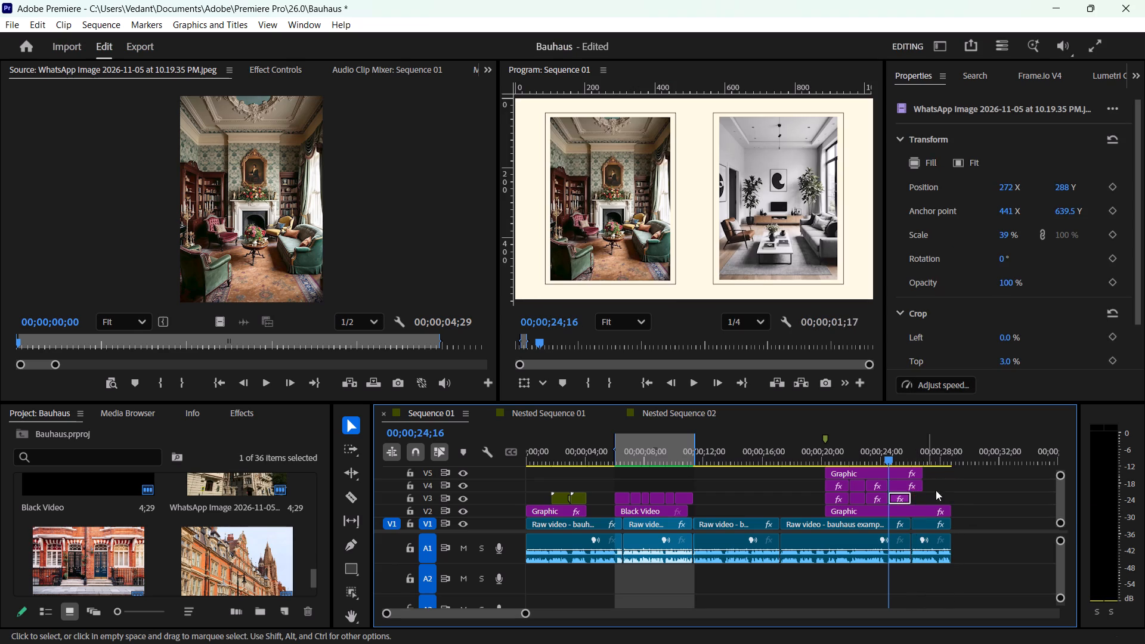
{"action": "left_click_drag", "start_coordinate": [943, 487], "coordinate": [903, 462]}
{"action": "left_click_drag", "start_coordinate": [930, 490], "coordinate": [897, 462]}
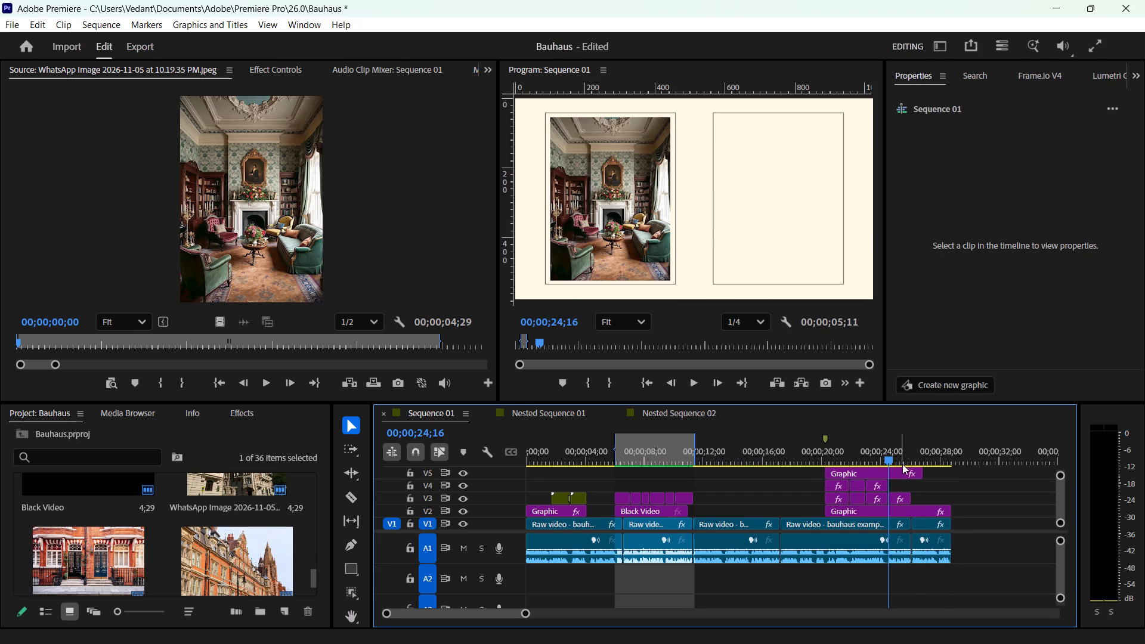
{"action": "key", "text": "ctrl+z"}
Trim the ends of the V5 graphic, last V4 clip and V2 background graphic to match the room image's end, and save the project.
{"action": "left_click_drag", "start_coordinate": [943, 488], "coordinate": [917, 470]}
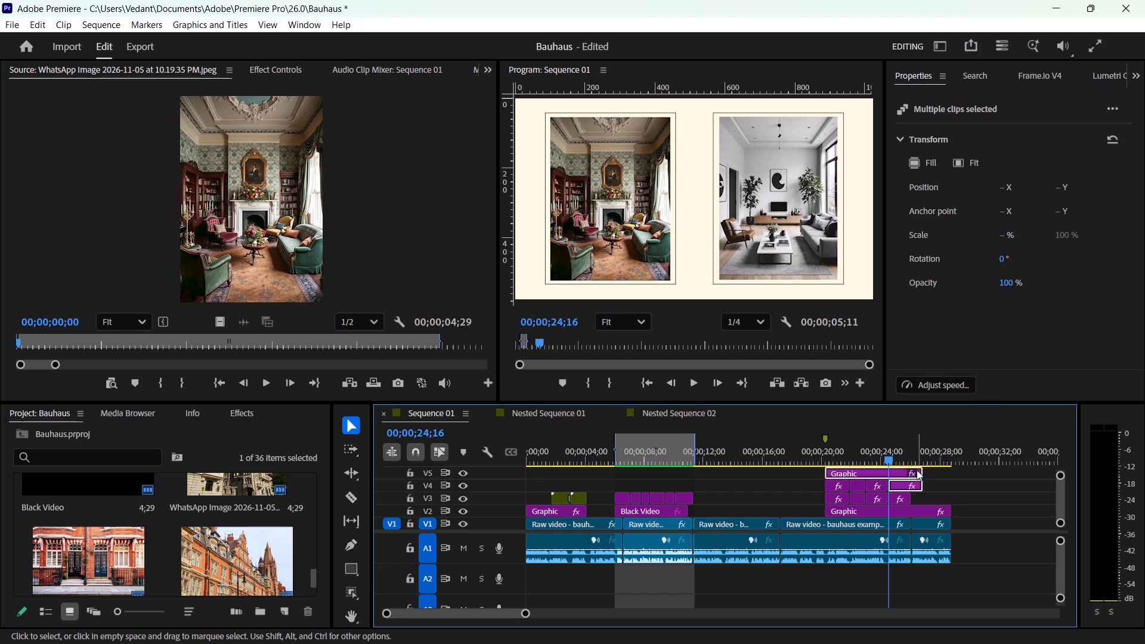
{"action": "left_click_drag", "start_coordinate": [920, 479], "coordinate": [910, 478]}
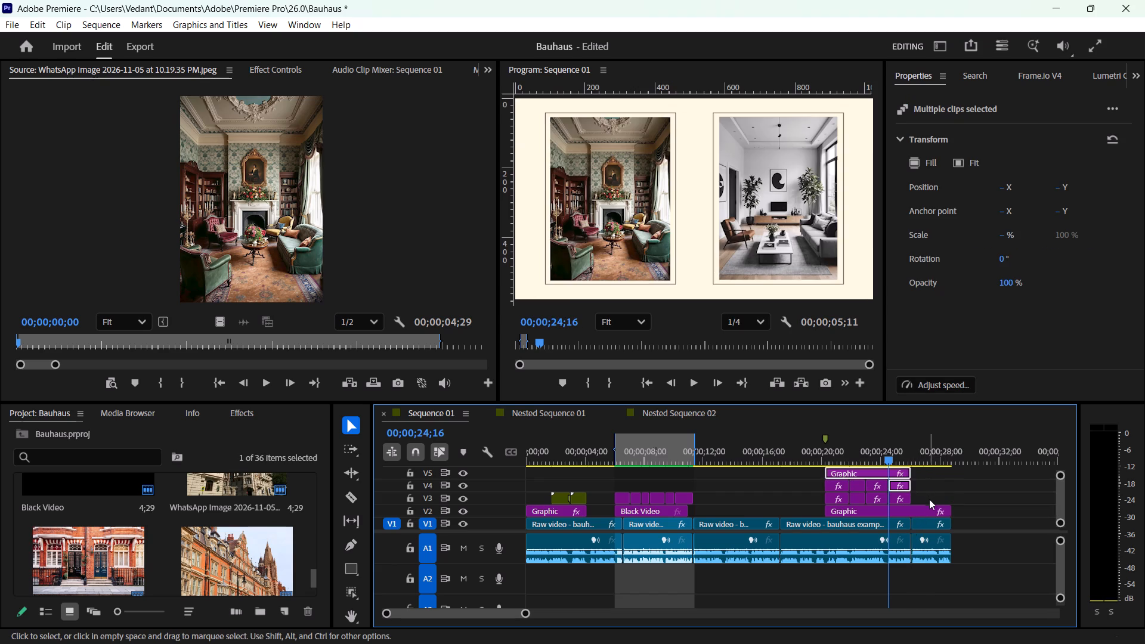
{"action": "left_click", "coordinate": [931, 507]}
{"action": "left_click_drag", "start_coordinate": [951, 507], "coordinate": [907, 501]}
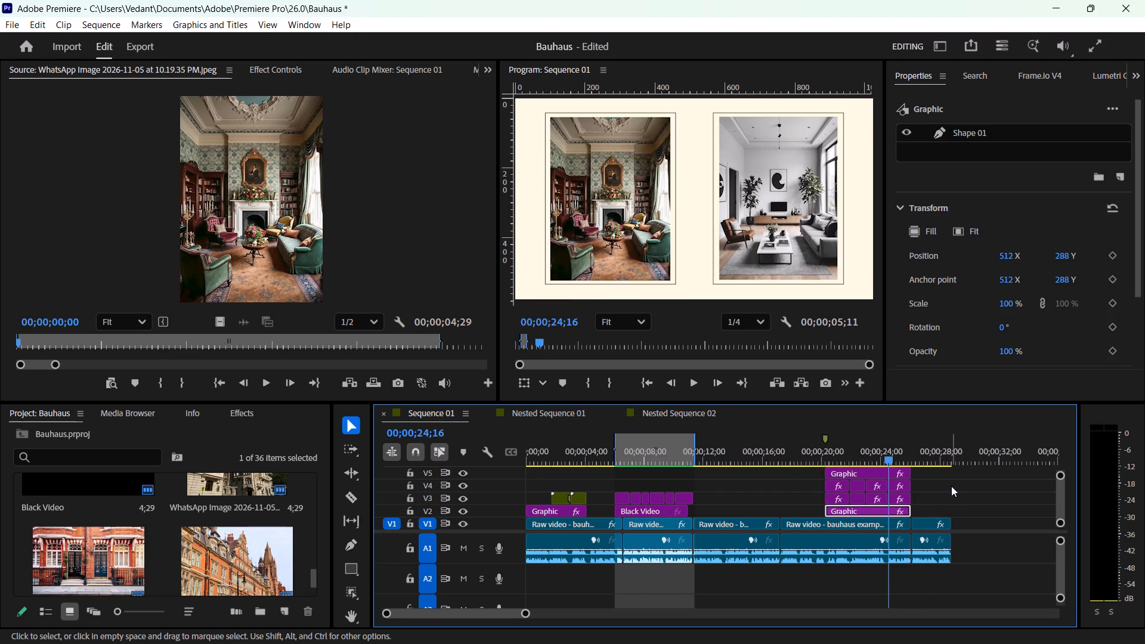
{"action": "left_click", "coordinate": [951, 486]}
{"action": "key", "text": "ctrl+s"}
Position the sequence playhead at 00;00;12;05 in the raw video.
{"action": "left_click_drag", "start_coordinate": [892, 450], "coordinate": [578, 450]}
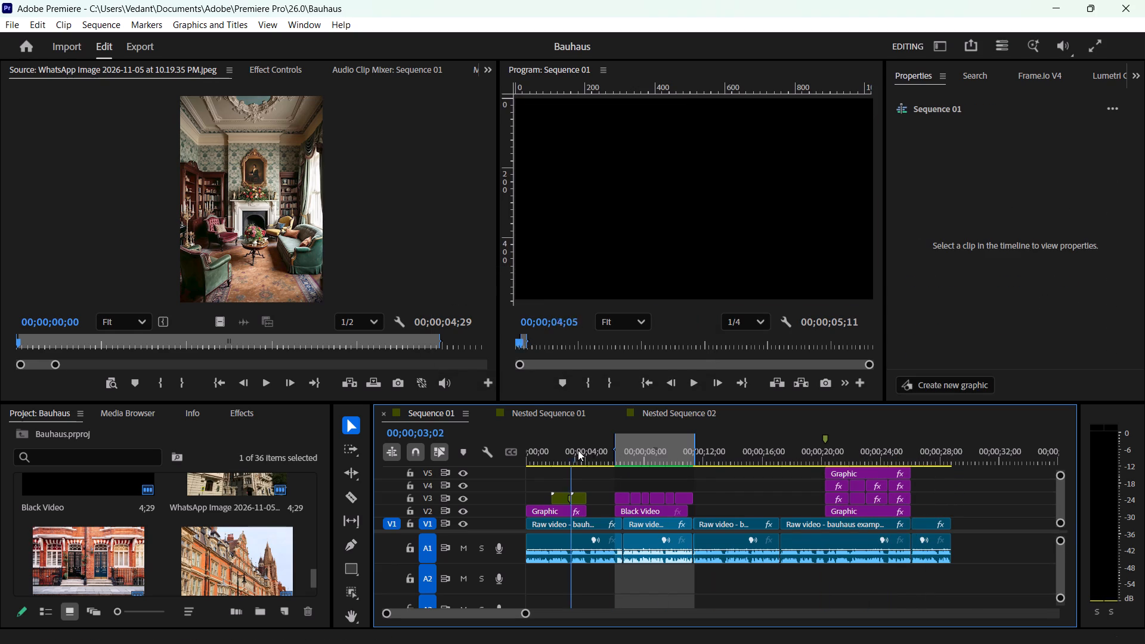
{"action": "left_click_drag", "start_coordinate": [578, 450], "coordinate": [610, 445]}
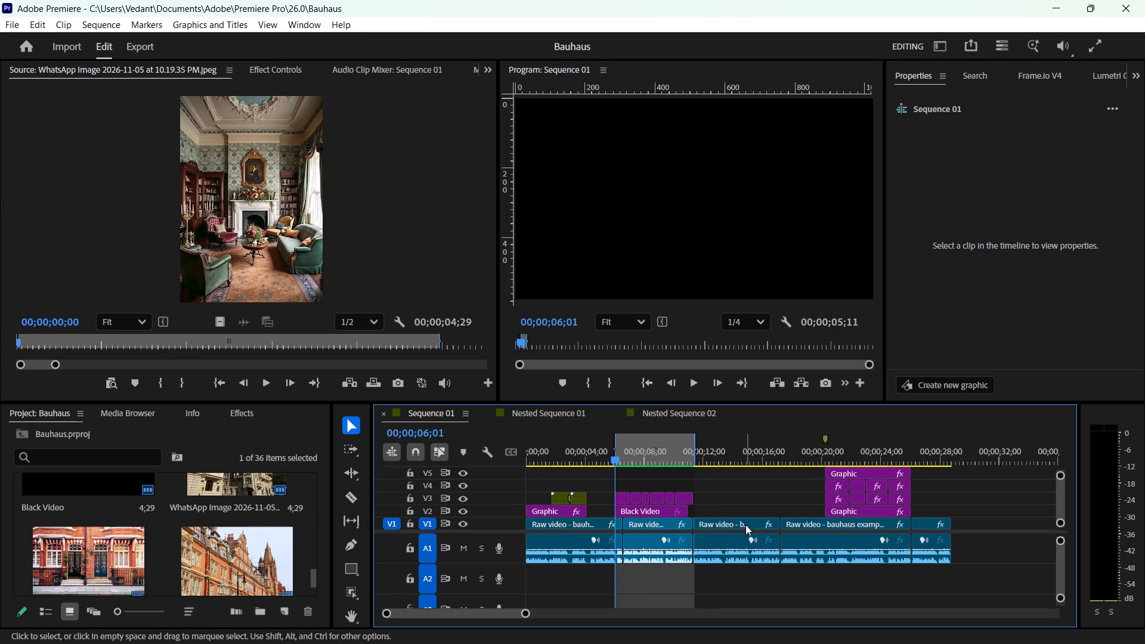
{"action": "left_click", "coordinate": [741, 493]}
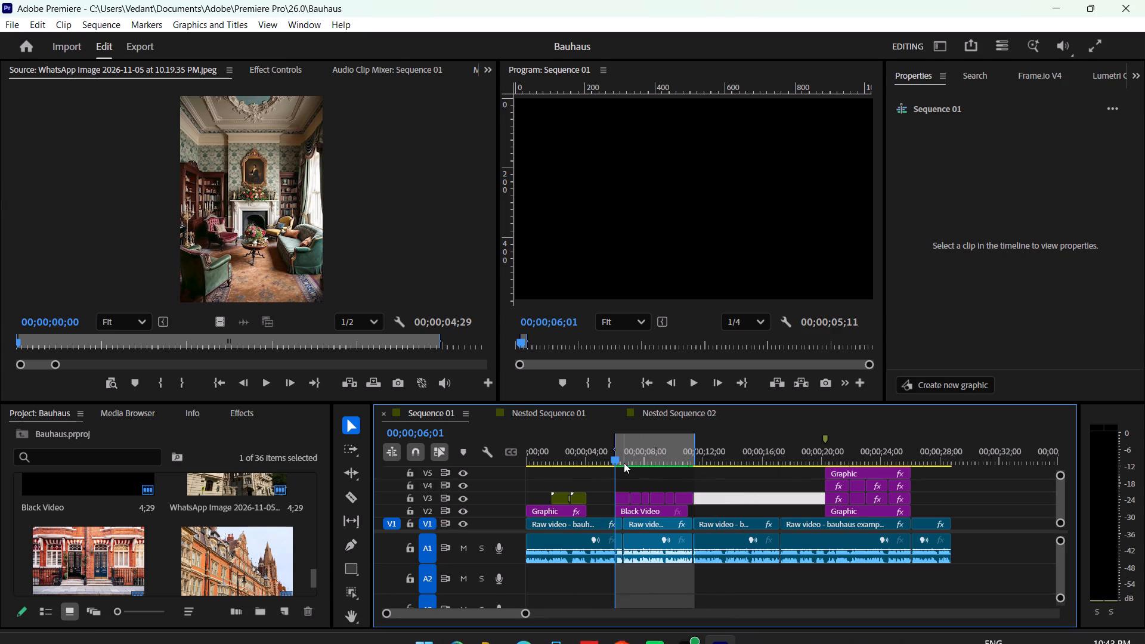
{"action": "left_click_drag", "start_coordinate": [613, 452], "coordinate": [704, 456]}
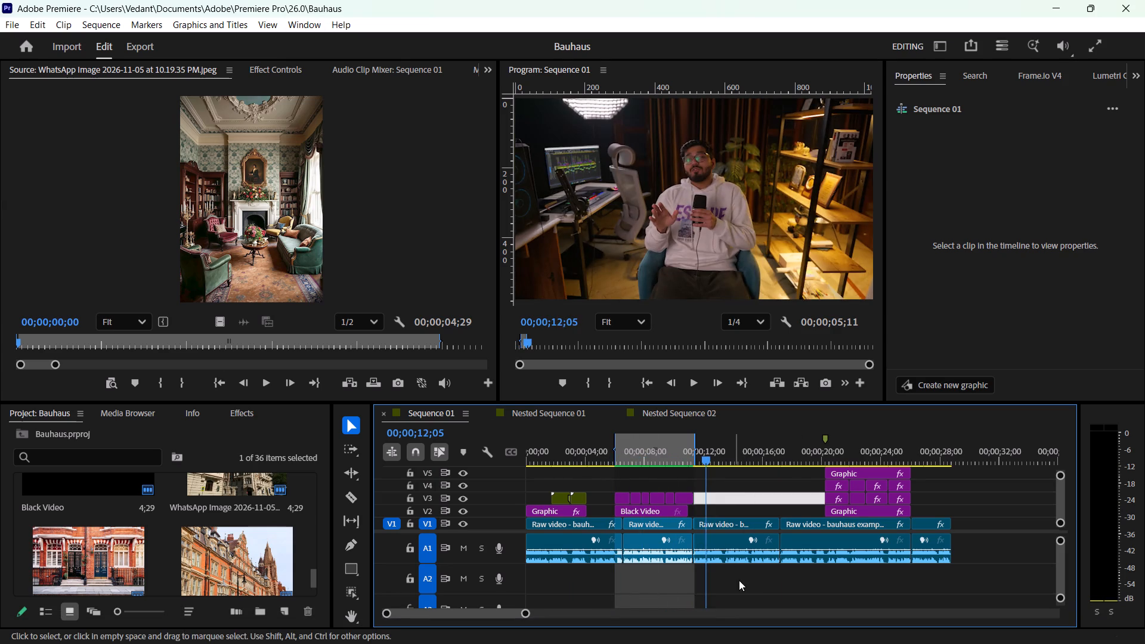
Open the Bauhaus in 7 Minutes source video and set its In point at 00:00:07:22, where the black-and-white crowd footage starts.
{"action": "left_click", "coordinate": [241, 256]}
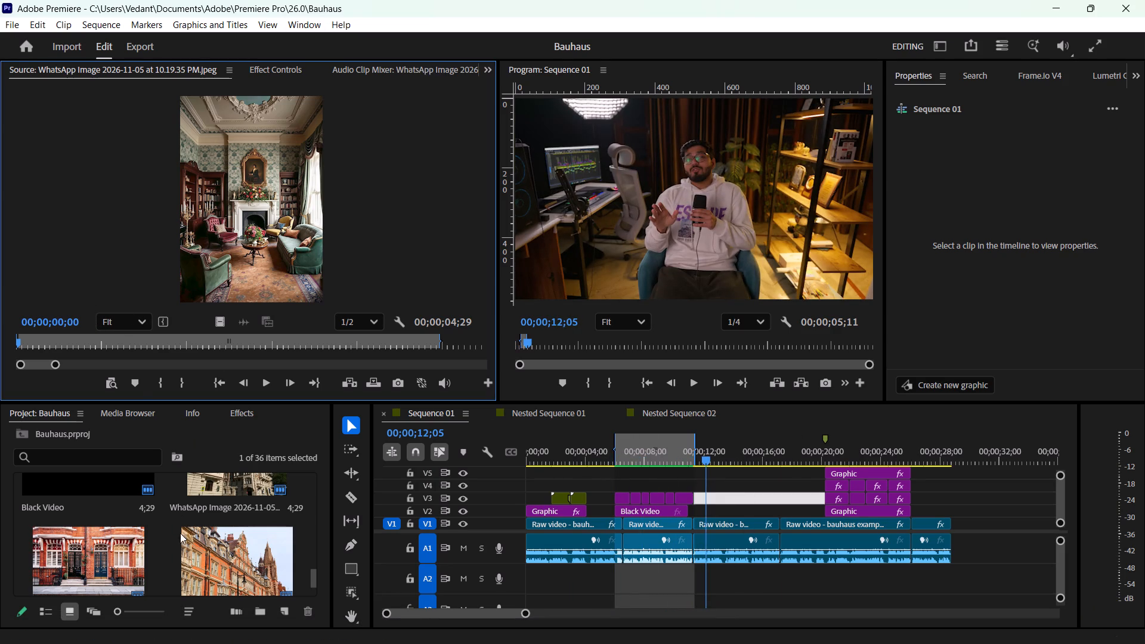
{"action": "scroll", "coordinate": [232, 539], "scroll_direction": "down", "scroll_amount": 10}
{"action": "double_click", "coordinate": [228, 534]}
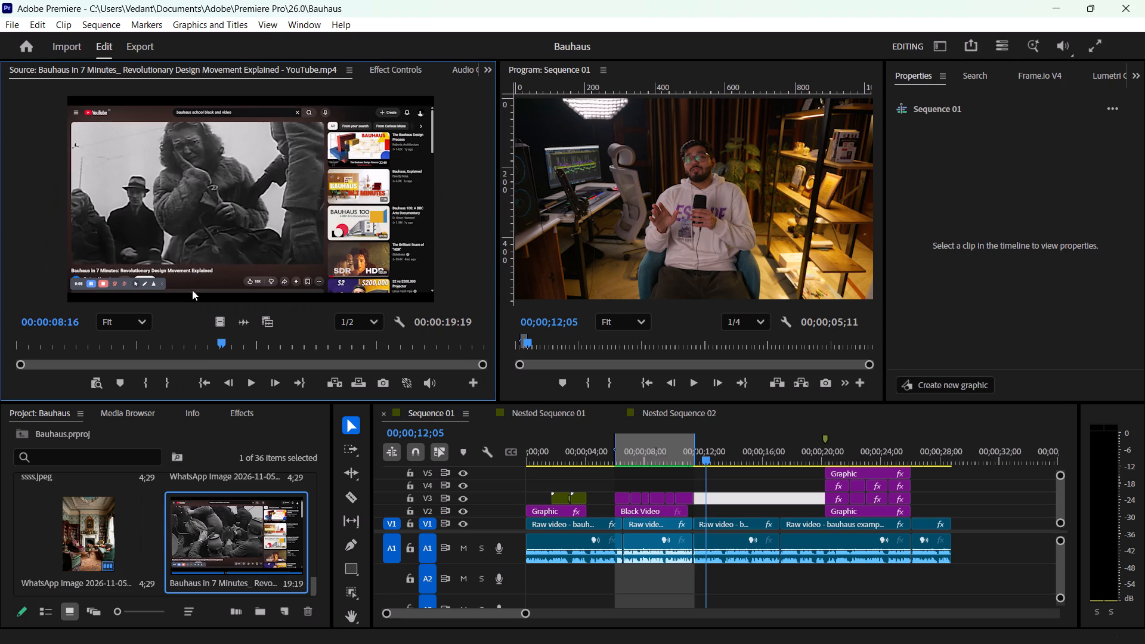
{"action": "left_click", "coordinate": [79, 340]}
{"action": "left_click_drag", "start_coordinate": [79, 340], "coordinate": [138, 334]}
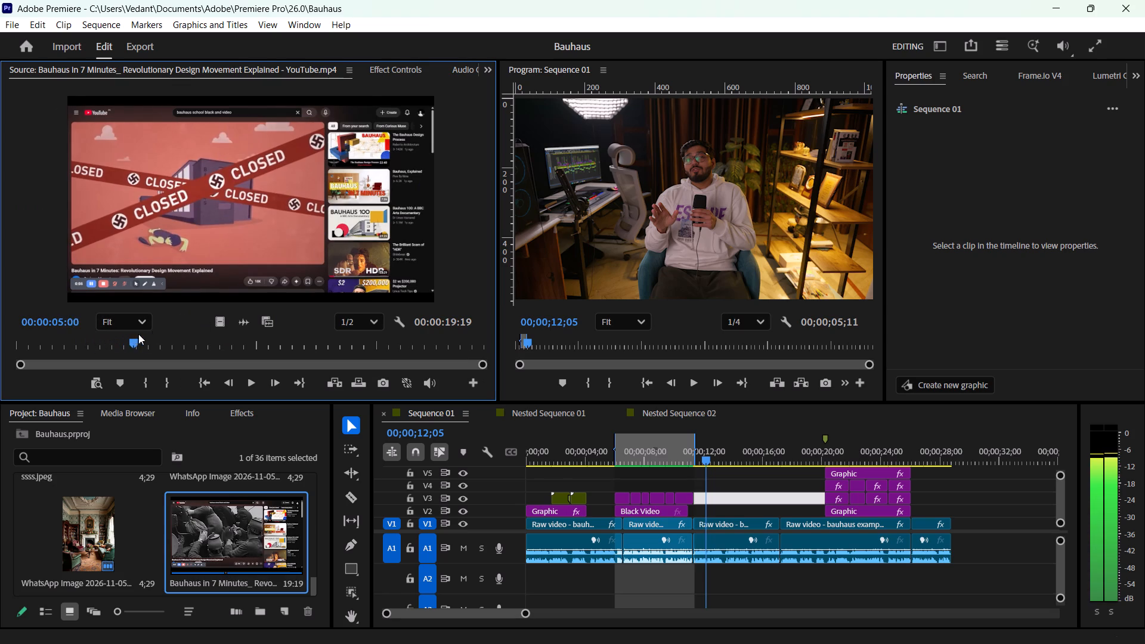
{"action": "left_click_drag", "start_coordinate": [138, 334], "coordinate": [107, 342]}
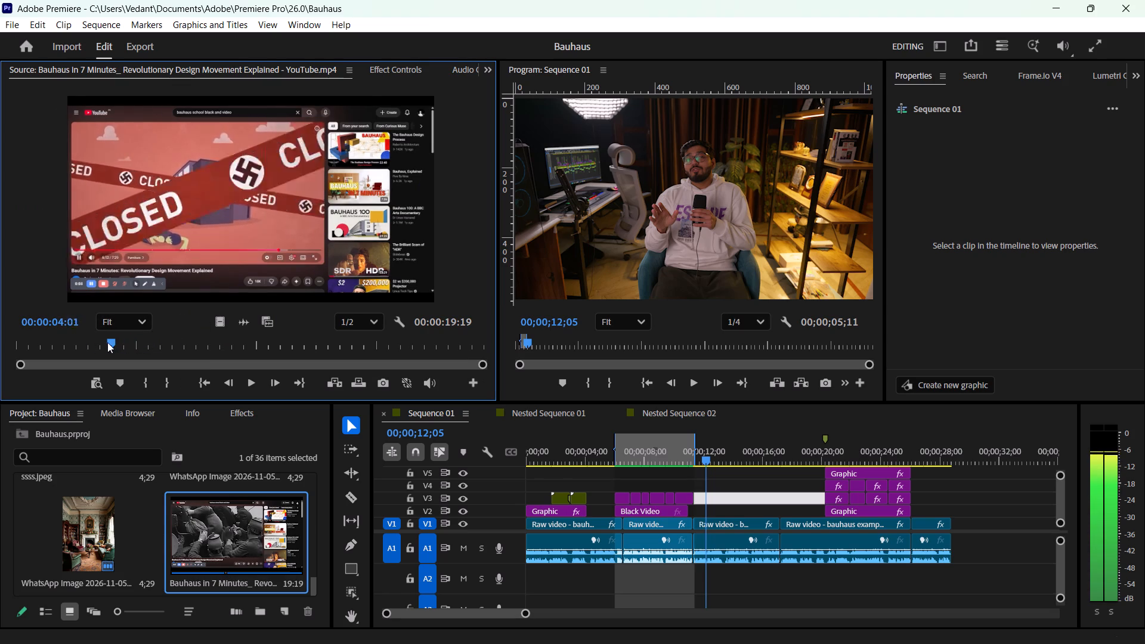
{"action": "left_click_drag", "start_coordinate": [107, 342], "coordinate": [146, 337]}
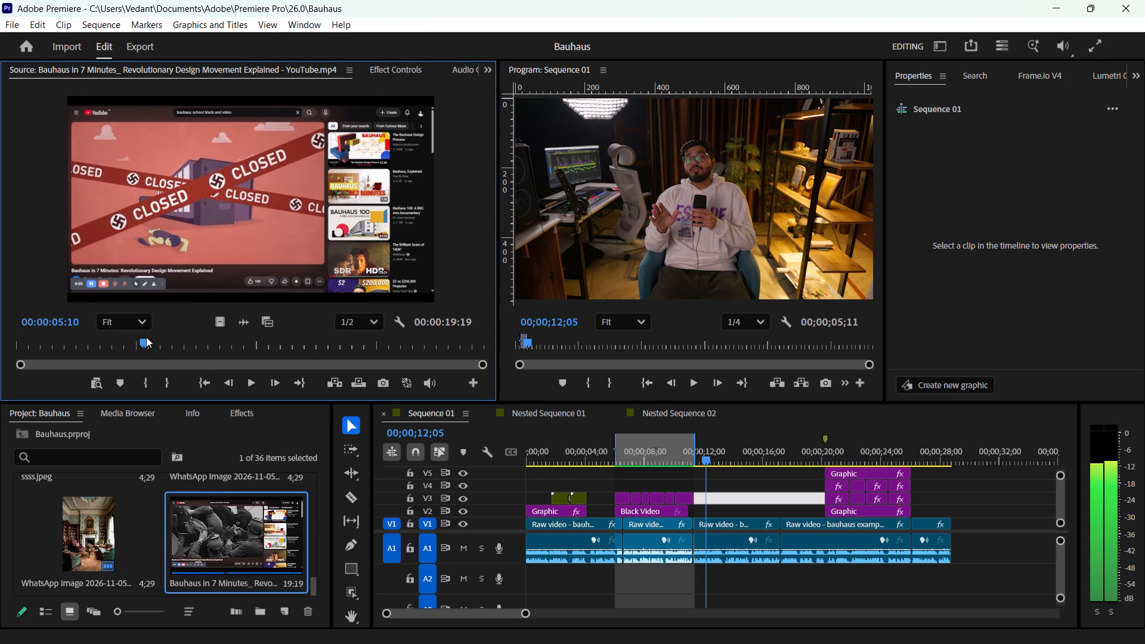
{"action": "left_click_drag", "start_coordinate": [146, 337], "coordinate": [200, 334]}
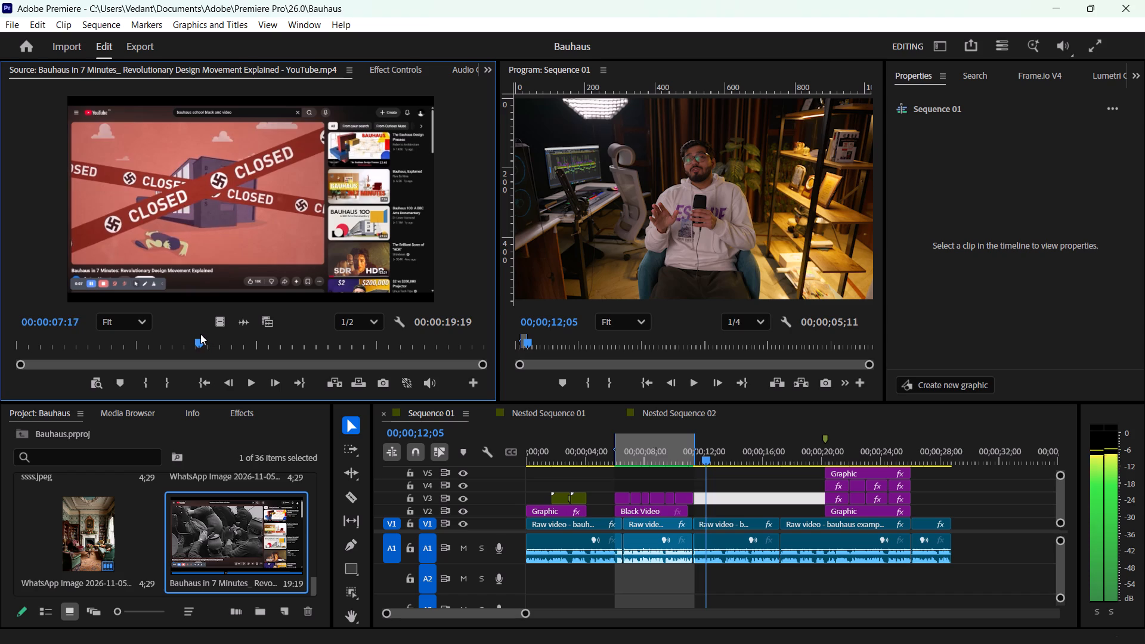
{"action": "left_click_drag", "start_coordinate": [200, 334], "coordinate": [205, 334]}
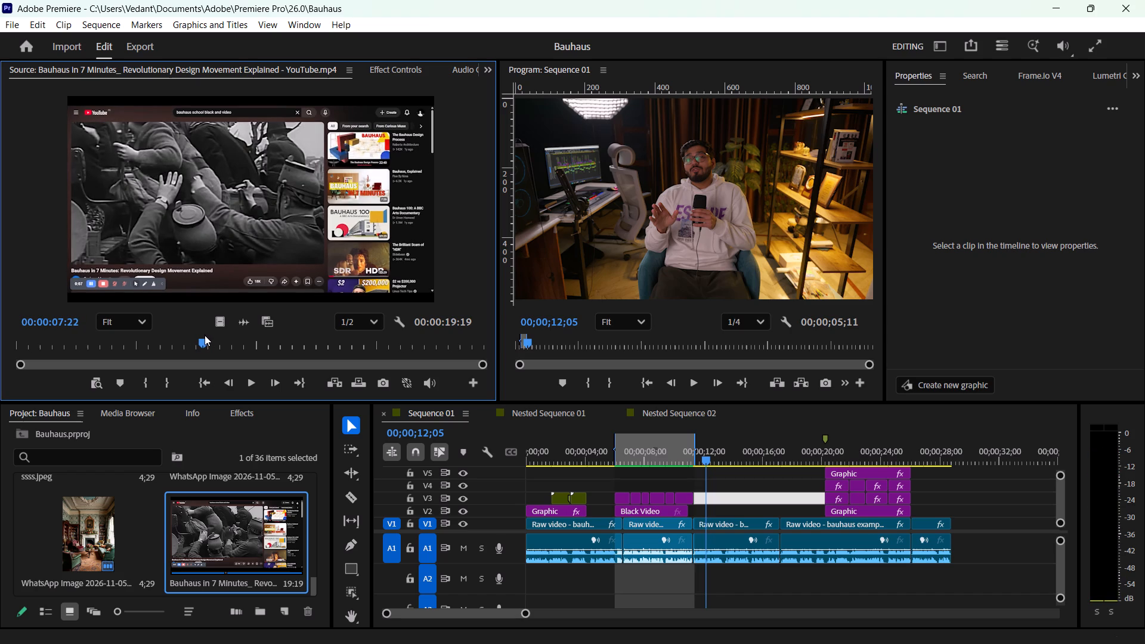
{"action": "key", "text": "i"}
Set the source video's Out point at 00:00:09:21, before the footage changes to the Bauhaus building.
{"action": "left_click_drag", "start_coordinate": [200, 338], "coordinate": [223, 336]}
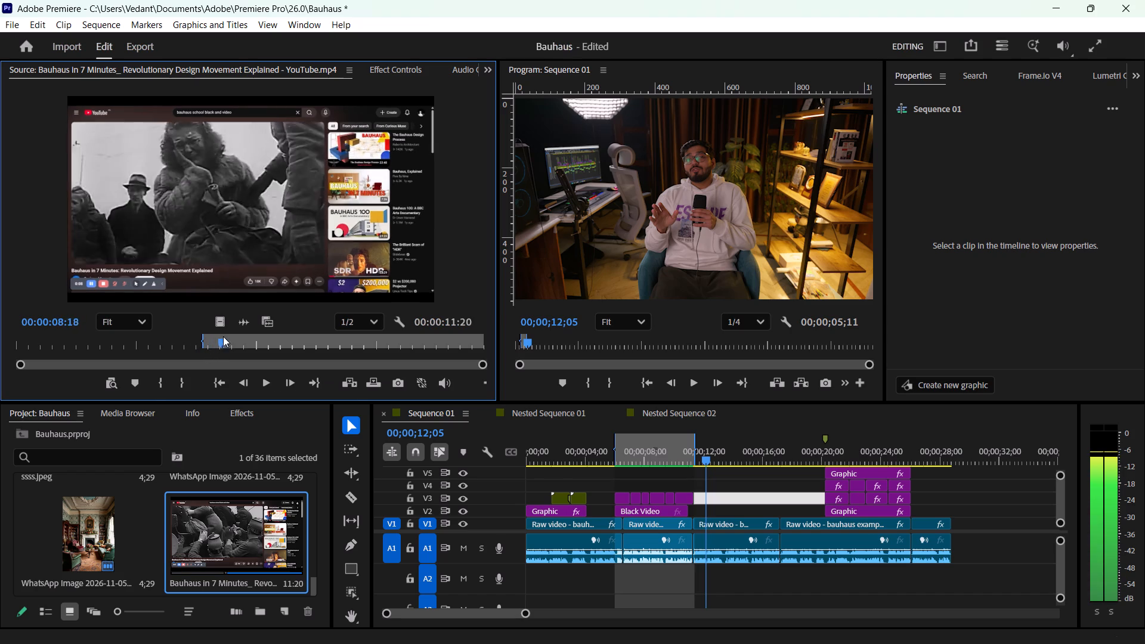
{"action": "left_click_drag", "start_coordinate": [223, 336], "coordinate": [322, 339]}
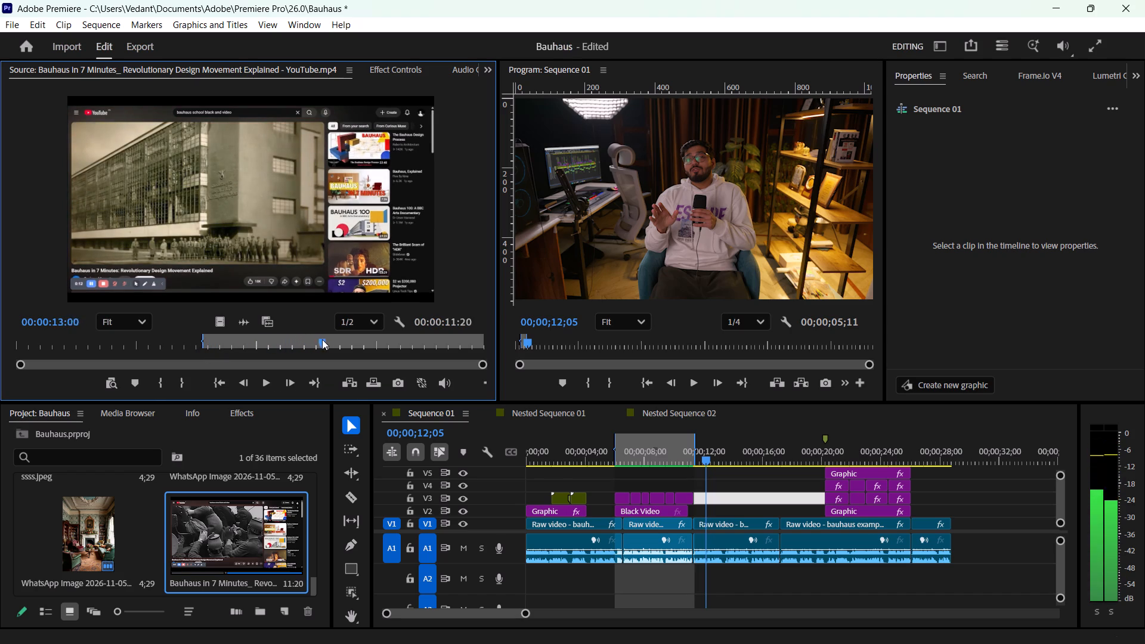
{"action": "left_click_drag", "start_coordinate": [322, 339], "coordinate": [435, 354]}
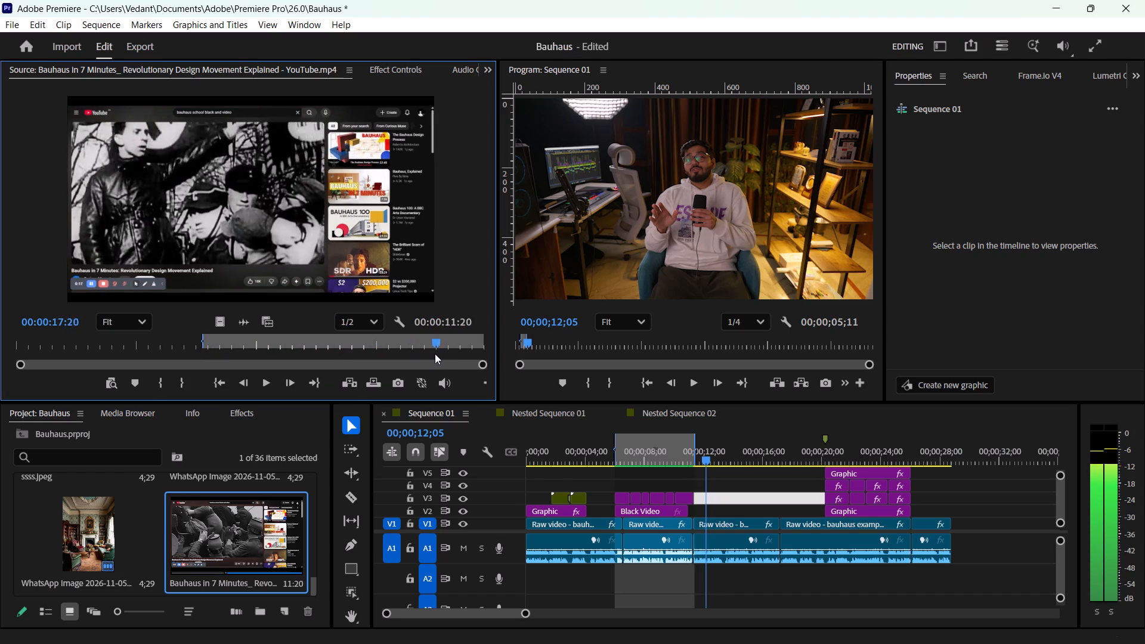
{"action": "left_click_drag", "start_coordinate": [435, 354], "coordinate": [262, 363]}
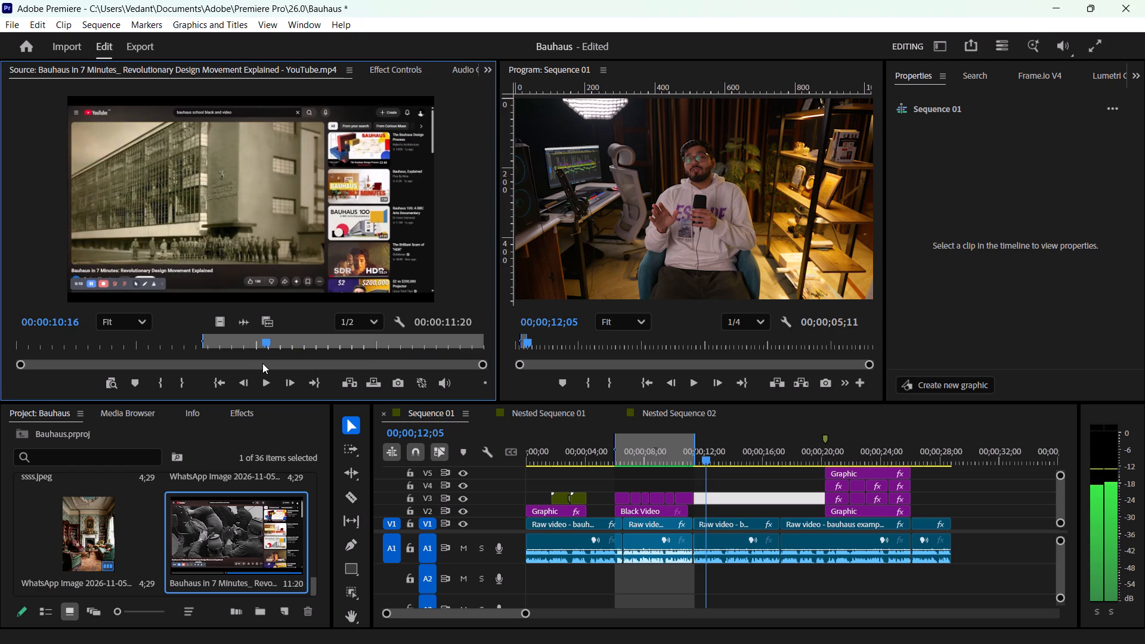
{"action": "left_click_drag", "start_coordinate": [262, 363], "coordinate": [248, 359]}
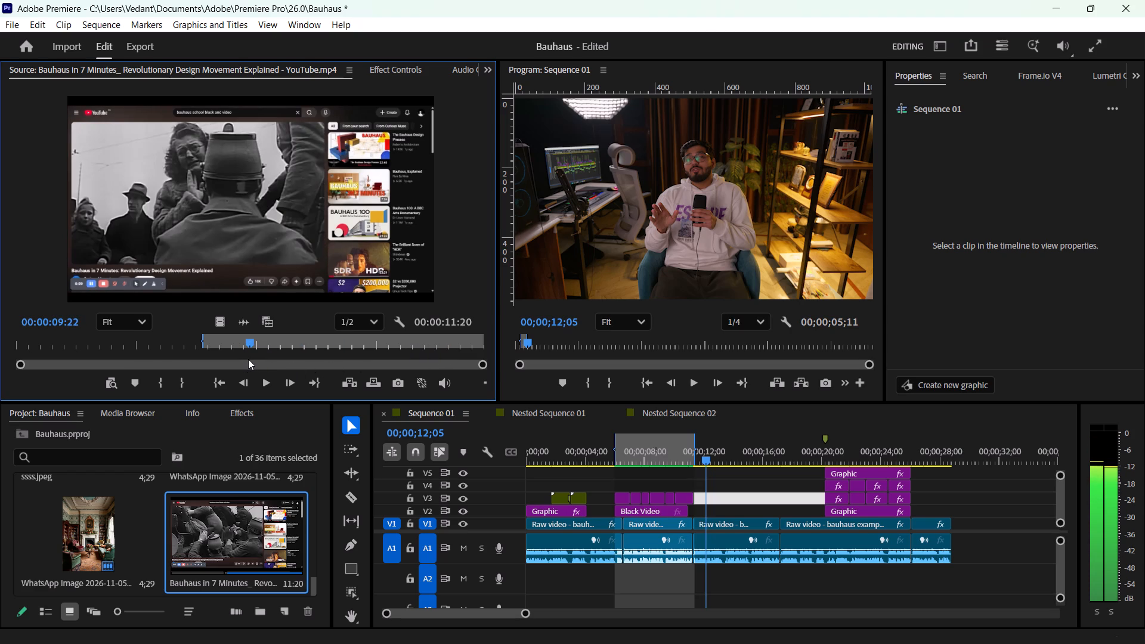
{"action": "left_click_drag", "start_coordinate": [248, 359], "coordinate": [247, 359]}
{"action": "key", "text": "o"}
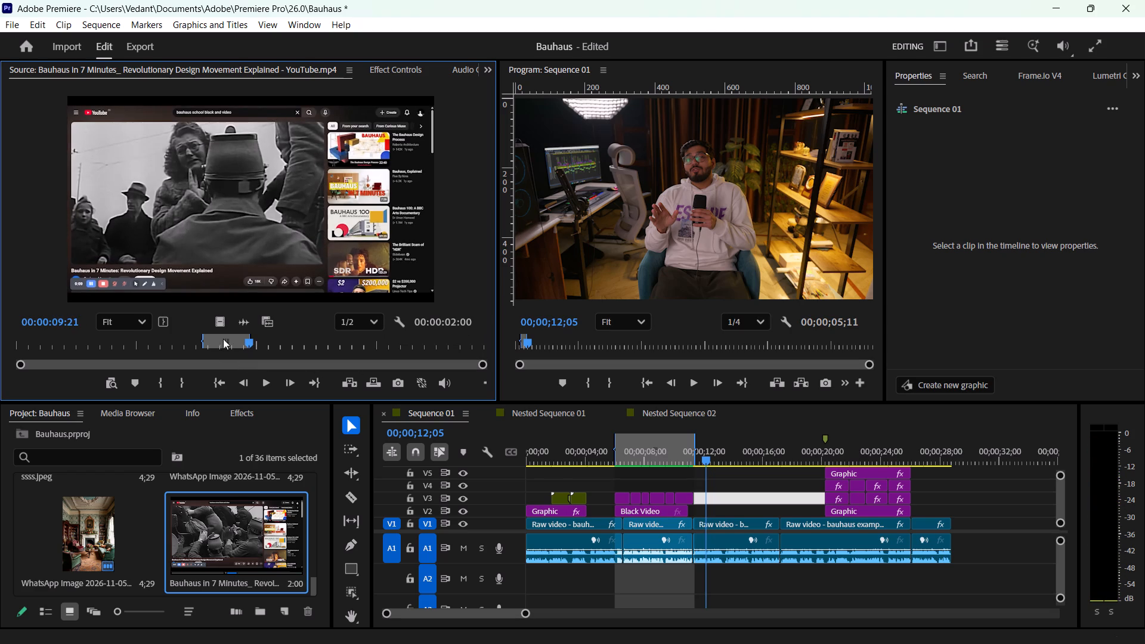
Place only the video of the marked crowd excerpt on track V2 at 00;00;12;05.
{"action": "left_click_drag", "start_coordinate": [224, 335], "coordinate": [698, 502]}
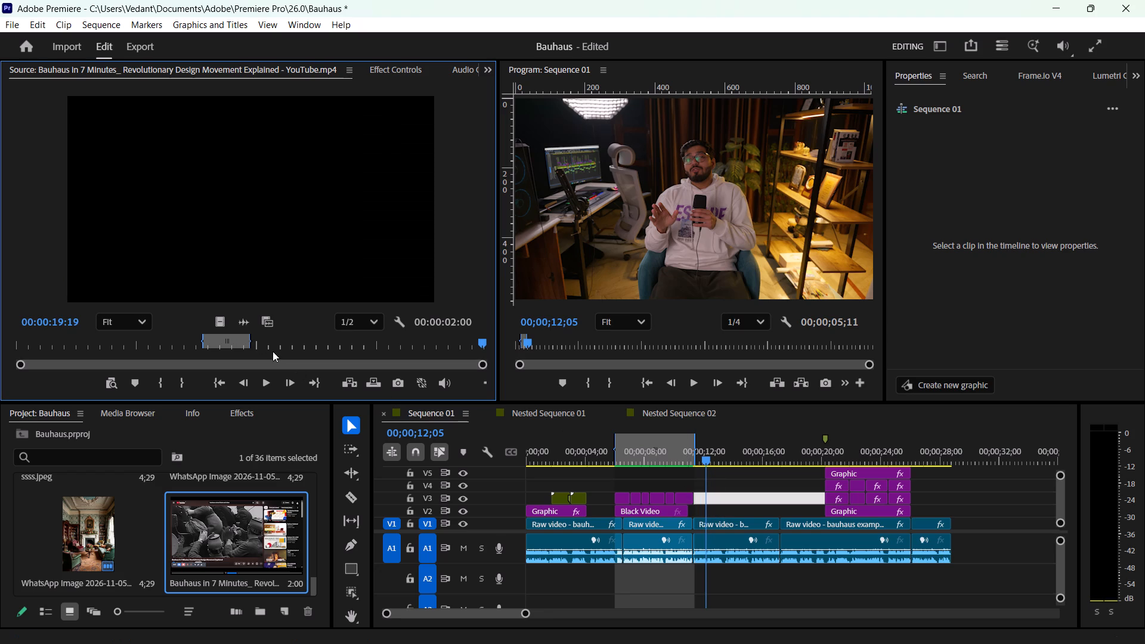
{"action": "left_click_drag", "start_coordinate": [216, 326], "coordinate": [708, 507]}
Play the sequence to find the excerpt's place, move it on V2 to start at the 00;00;17;09 cut, and play it back.
{"action": "key", "text": "space"}
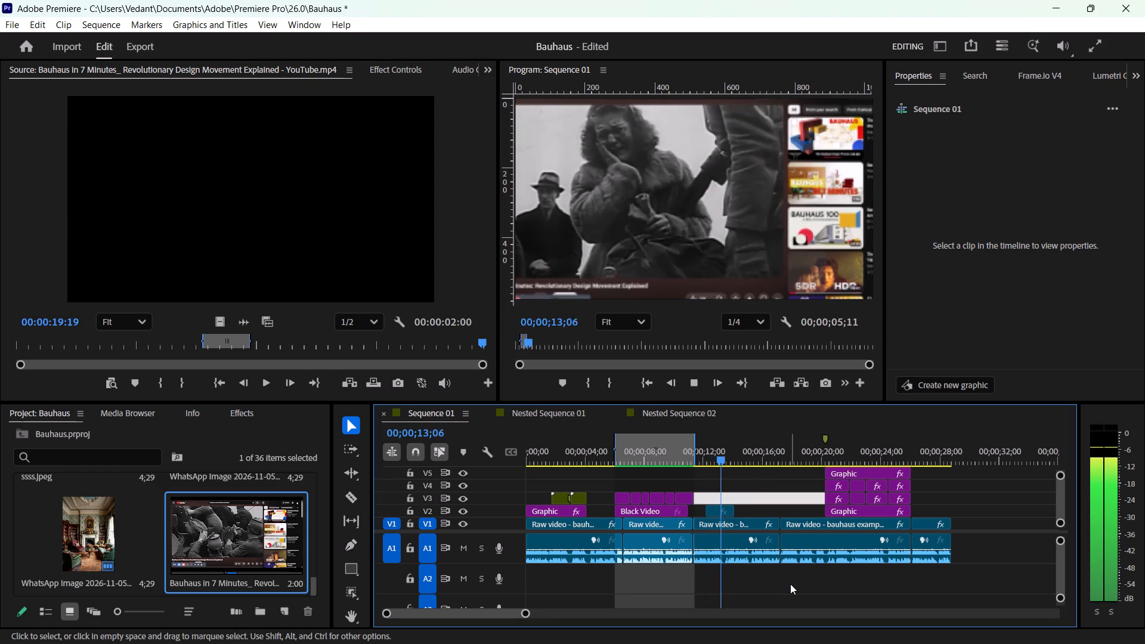
{"action": "key", "text": "space"}
{"action": "key", "text": "space"}
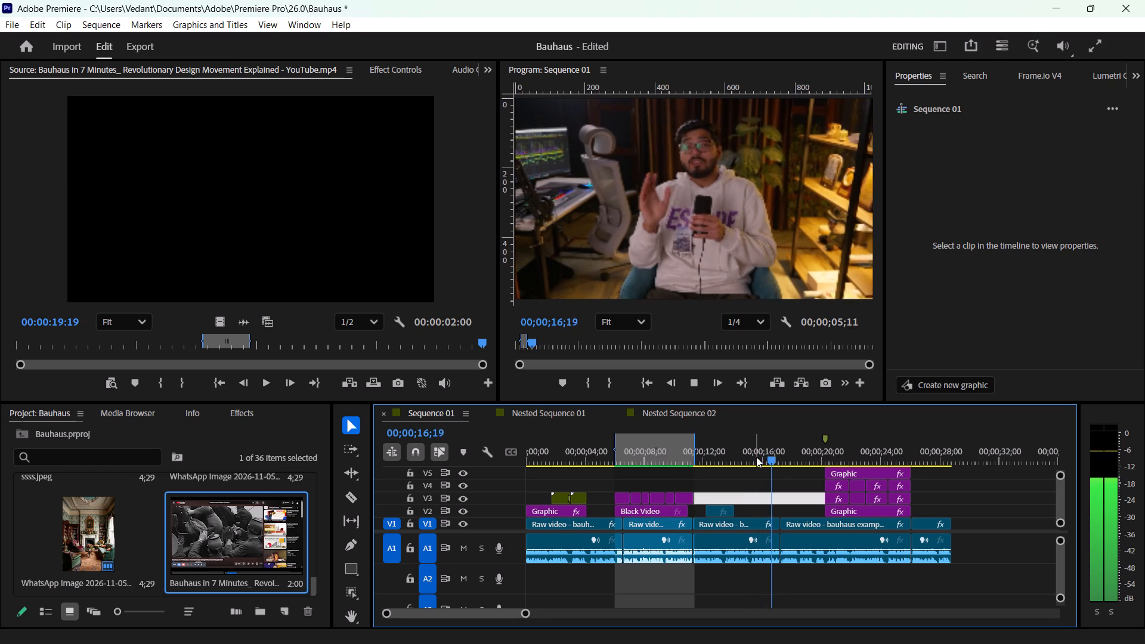
{"action": "key", "text": "space"}
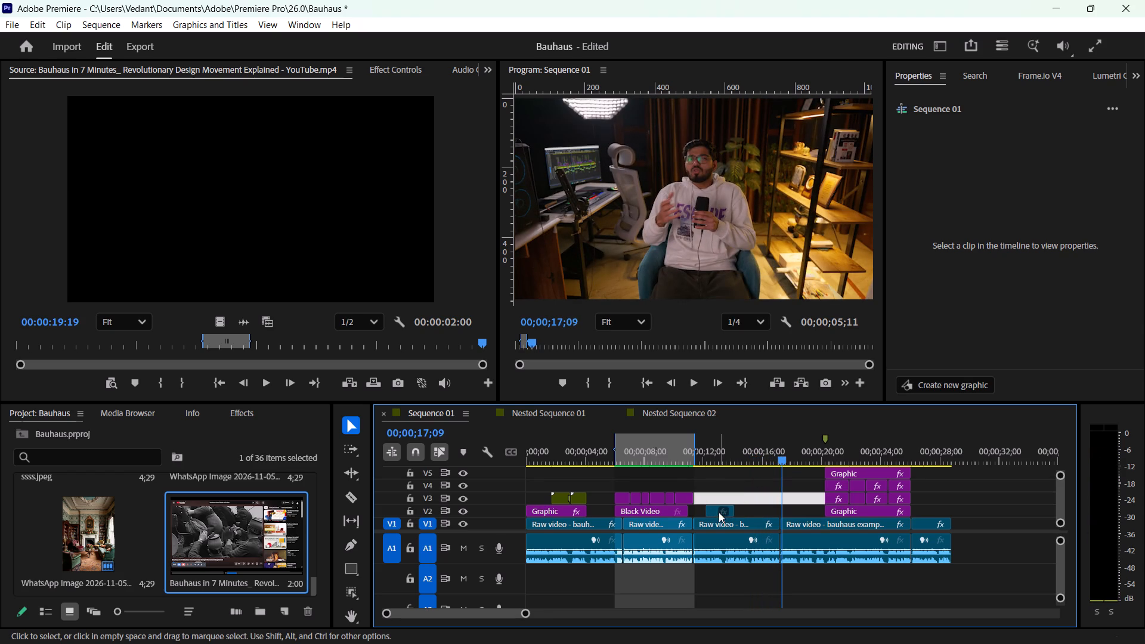
{"action": "left_click_drag", "start_coordinate": [719, 512], "coordinate": [787, 512]}
{"action": "key", "text": "space"}
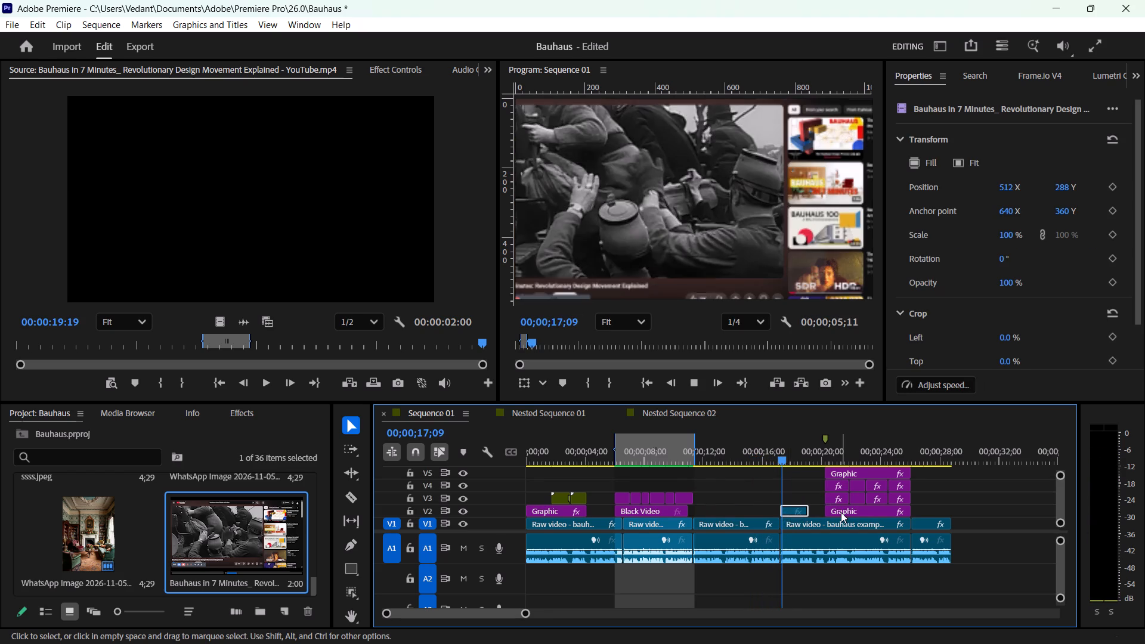
{"action": "key", "text": "space"}
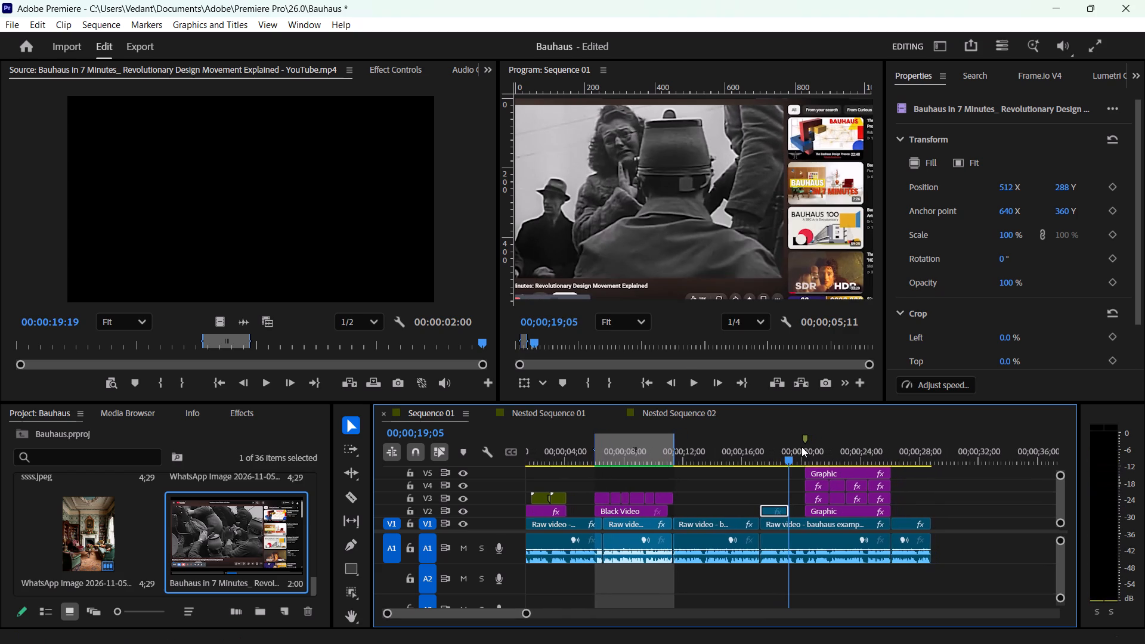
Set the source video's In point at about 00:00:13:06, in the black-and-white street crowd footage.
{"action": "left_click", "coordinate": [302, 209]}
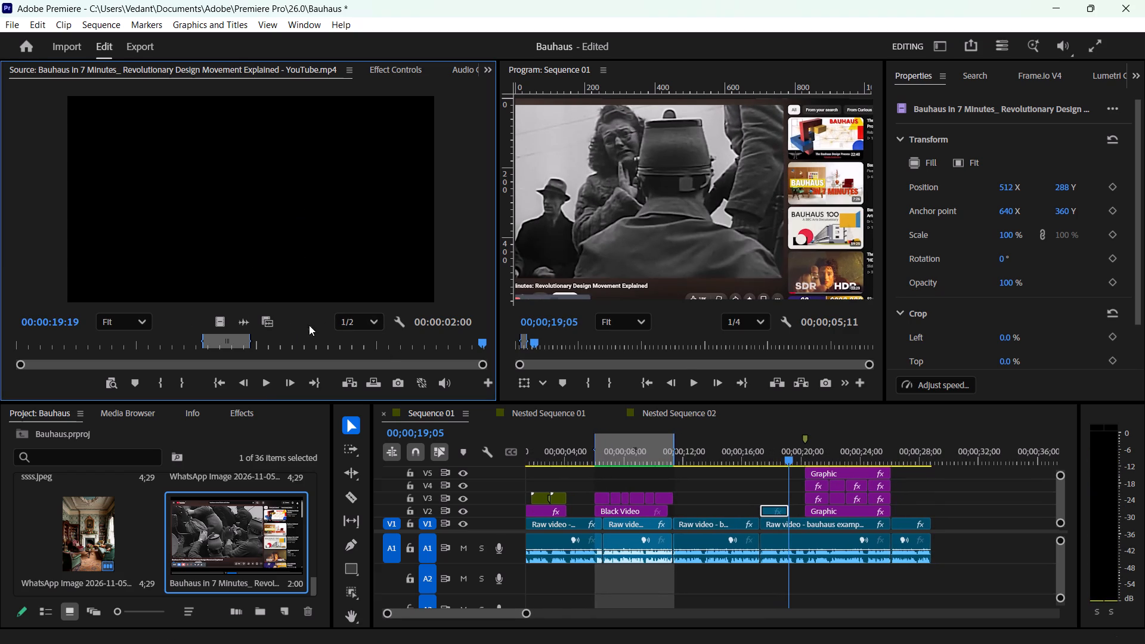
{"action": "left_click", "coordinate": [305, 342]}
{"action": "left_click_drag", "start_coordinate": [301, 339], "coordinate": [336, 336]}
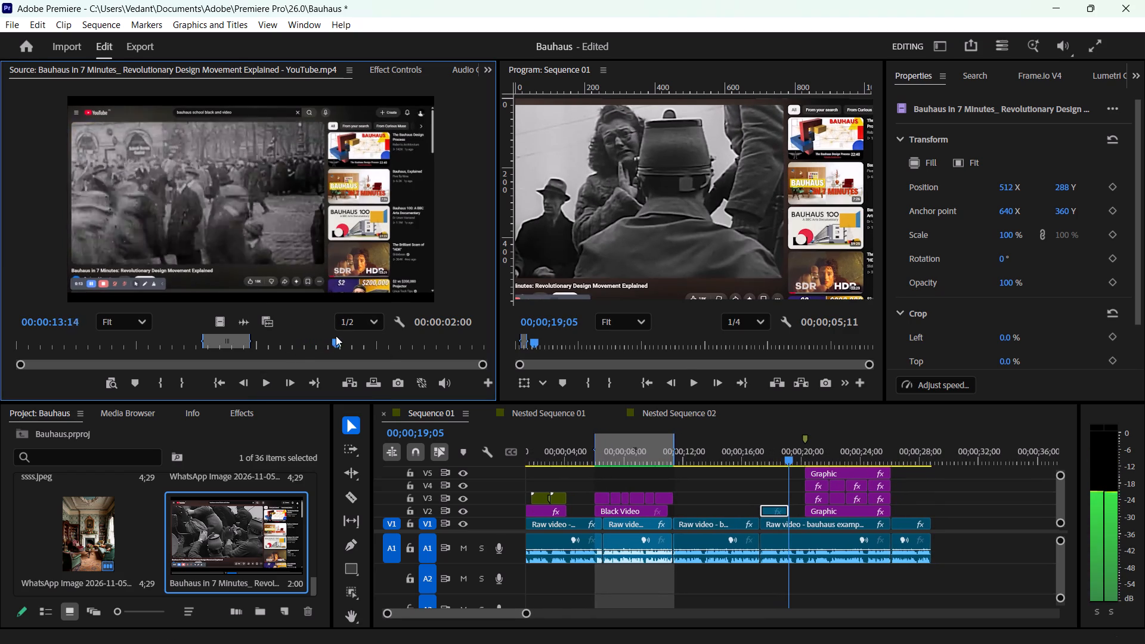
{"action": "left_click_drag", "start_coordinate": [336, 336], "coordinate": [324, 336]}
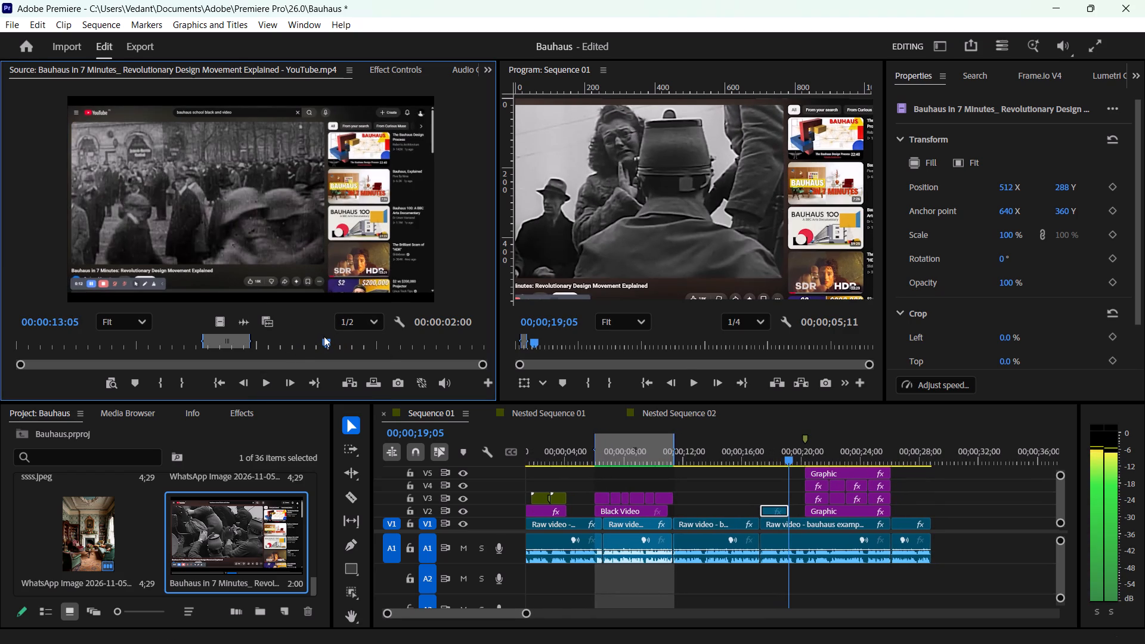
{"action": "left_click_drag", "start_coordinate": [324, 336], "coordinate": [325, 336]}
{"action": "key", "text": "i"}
Scan the rest of the source video and set its In point at 00:00:16:03, where the footage of uniformed men starts.
{"action": "left_click_drag", "start_coordinate": [325, 345], "coordinate": [340, 344]}
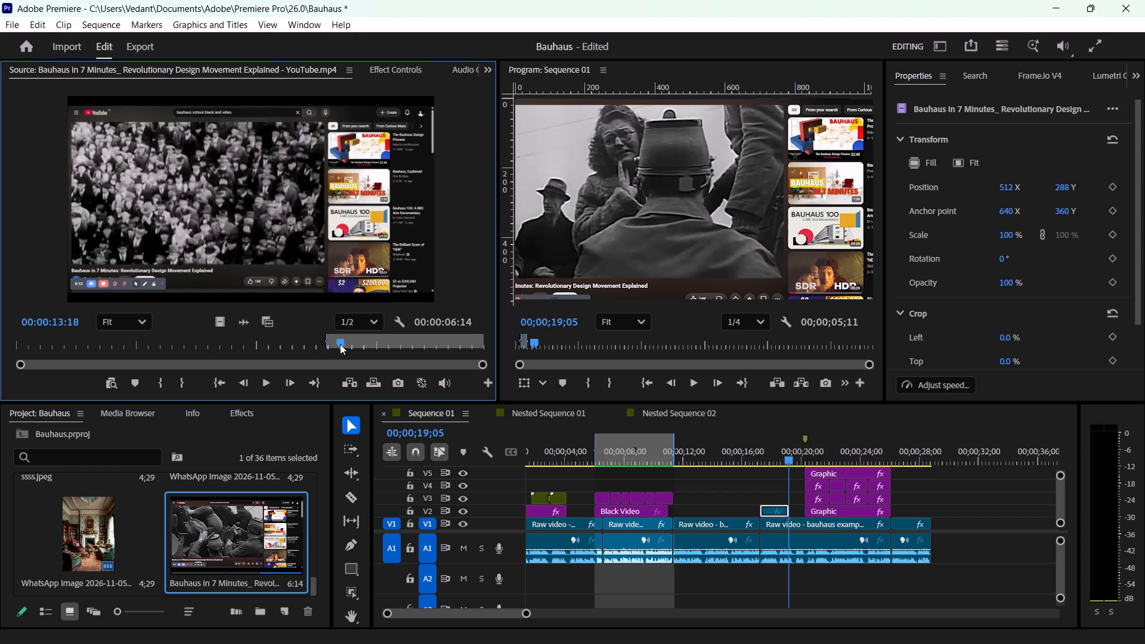
{"action": "left_click_drag", "start_coordinate": [340, 344], "coordinate": [413, 335]}
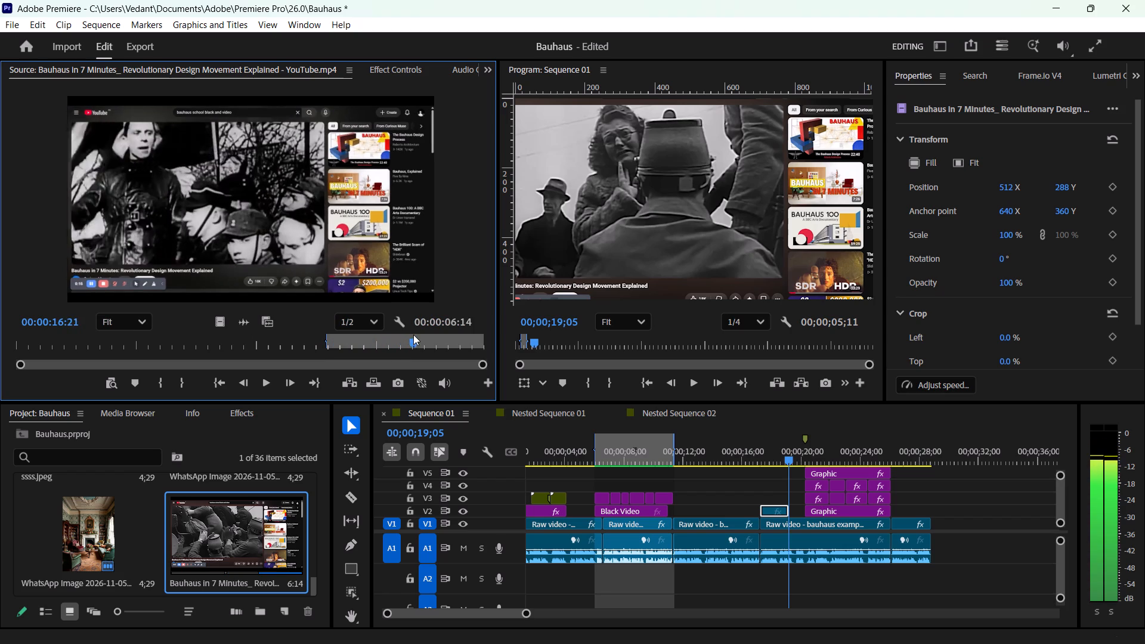
{"action": "left_click_drag", "start_coordinate": [413, 335], "coordinate": [447, 331]}
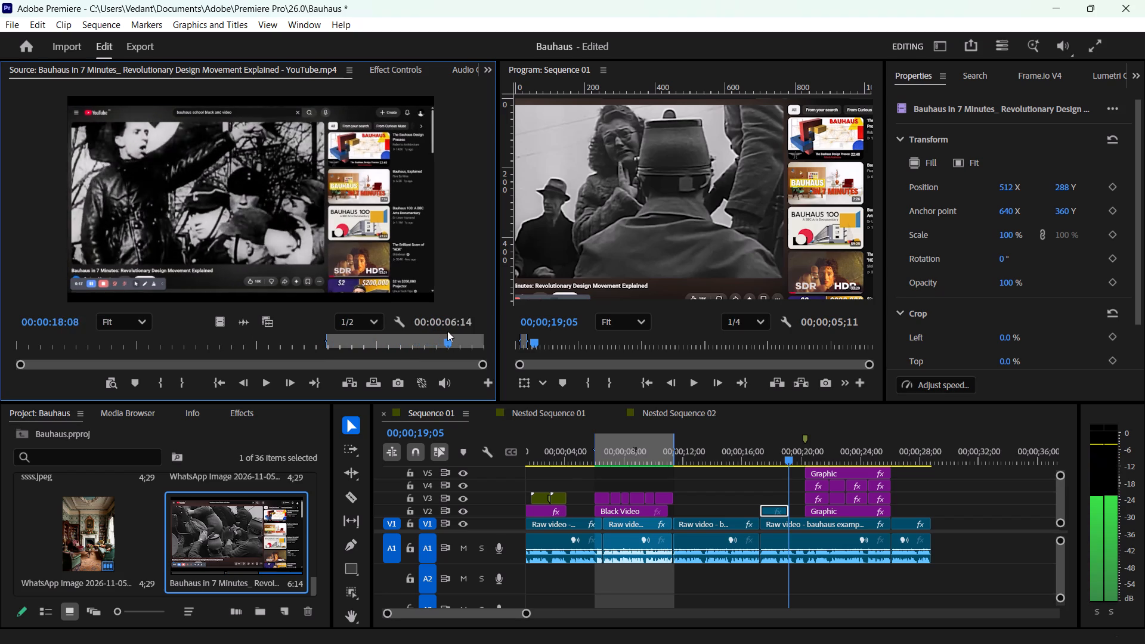
{"action": "left_click_drag", "start_coordinate": [447, 331], "coordinate": [298, 336]}
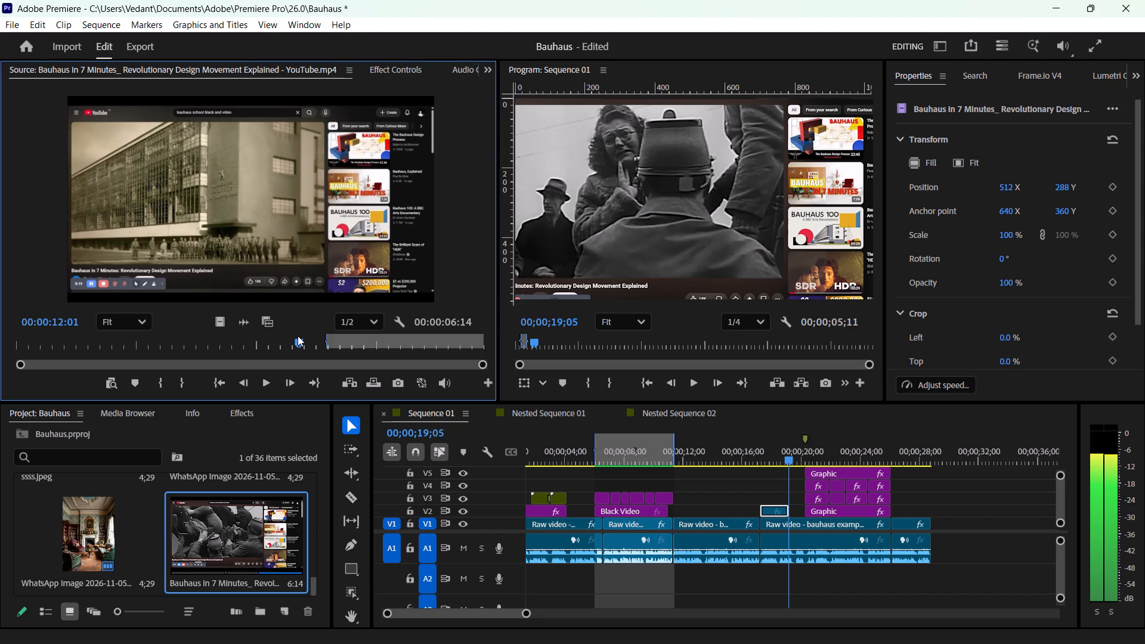
{"action": "left_click_drag", "start_coordinate": [298, 336], "coordinate": [52, 357]}
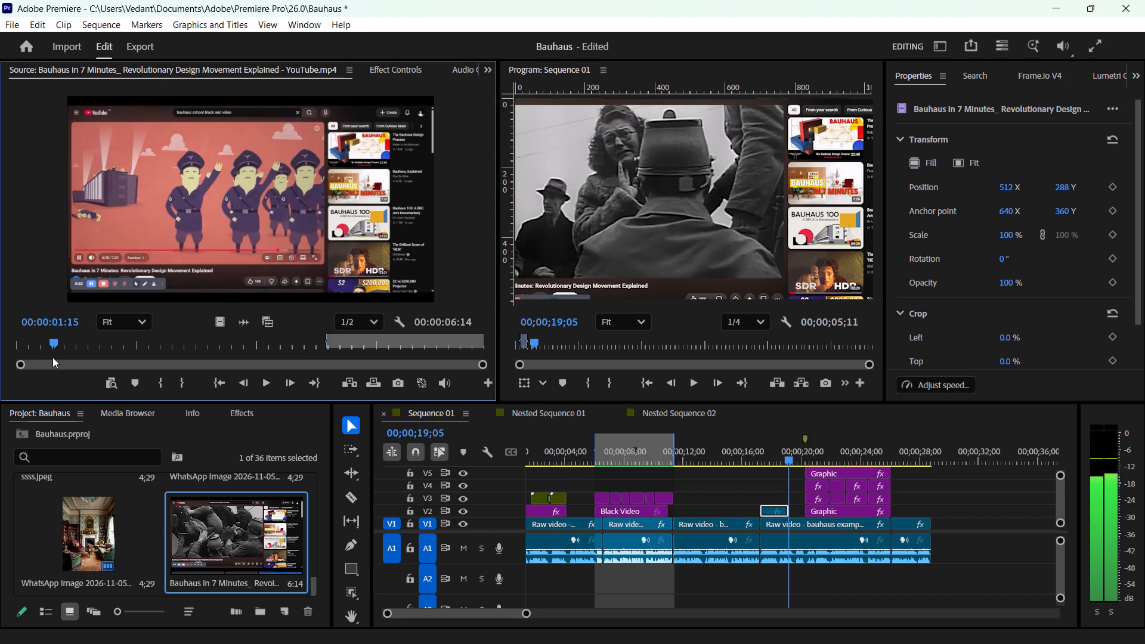
{"action": "left_click_drag", "start_coordinate": [52, 357], "coordinate": [271, 348]}
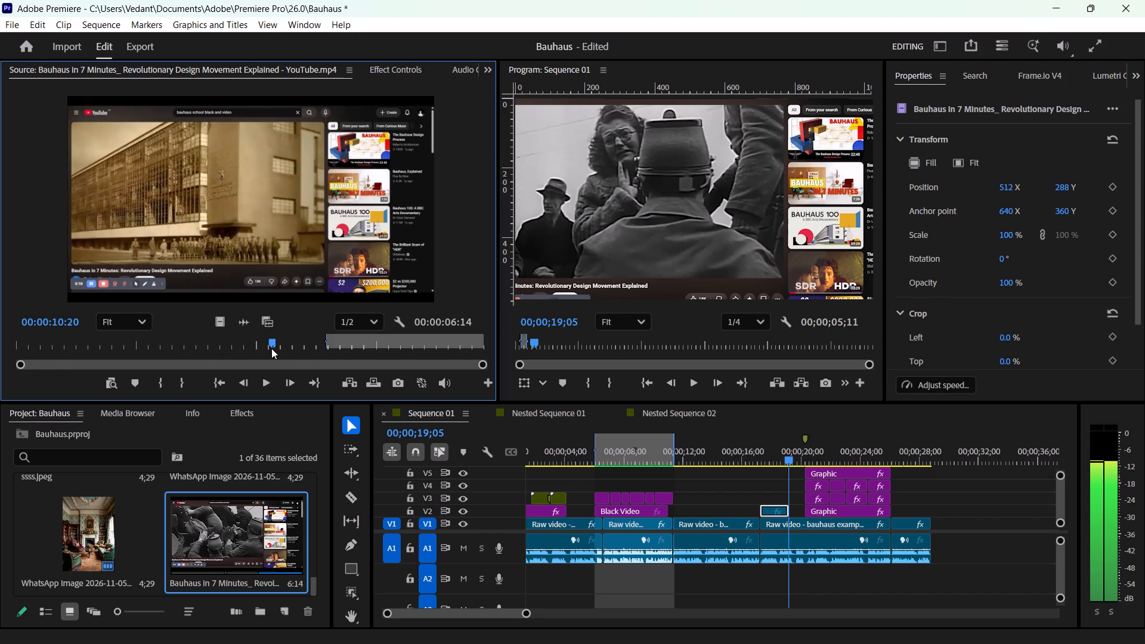
{"action": "left_click_drag", "start_coordinate": [271, 348], "coordinate": [234, 354]}
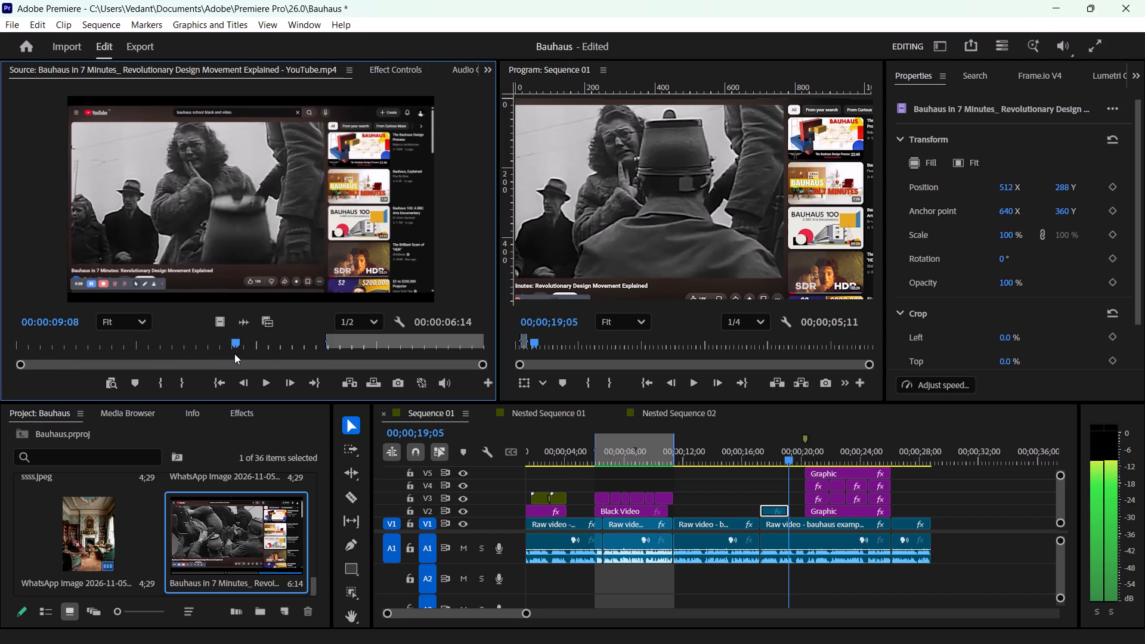
{"action": "left_click_drag", "start_coordinate": [234, 354], "coordinate": [415, 345]}
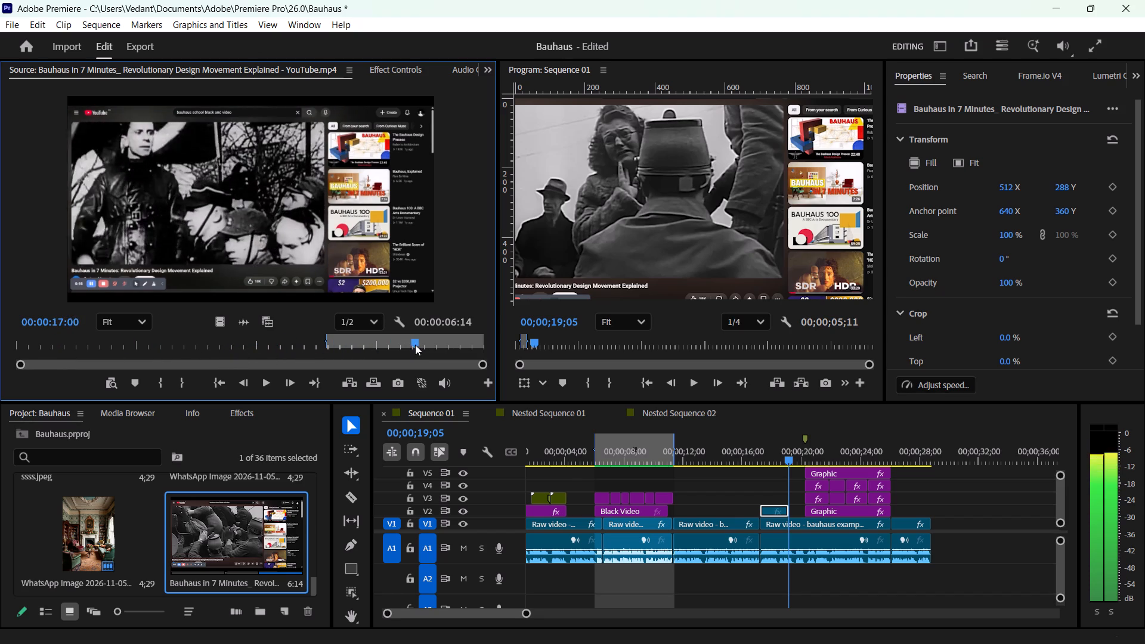
{"action": "left_click_drag", "start_coordinate": [415, 345], "coordinate": [481, 342]}
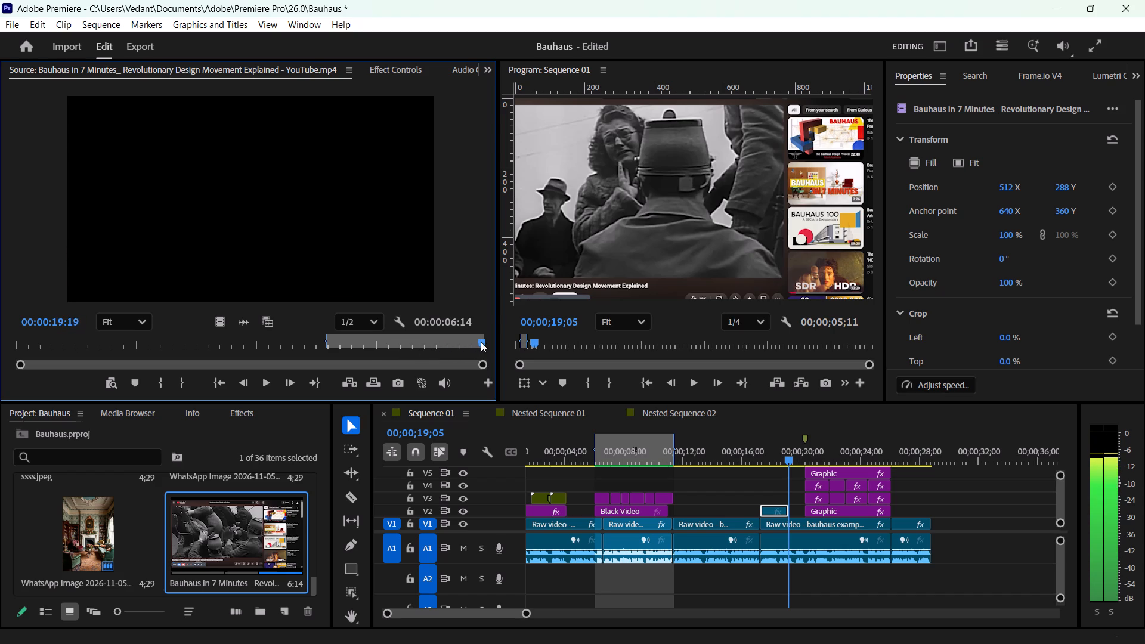
{"action": "left_click_drag", "start_coordinate": [481, 342], "coordinate": [394, 339]}
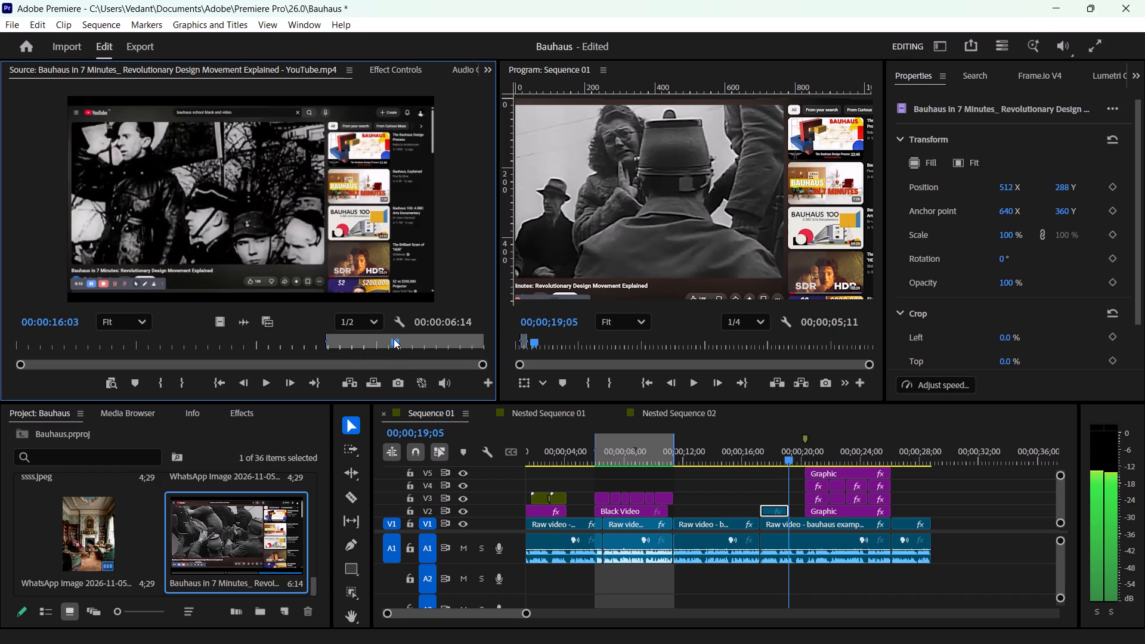
{"action": "left_click_drag", "start_coordinate": [394, 339], "coordinate": [388, 338]}
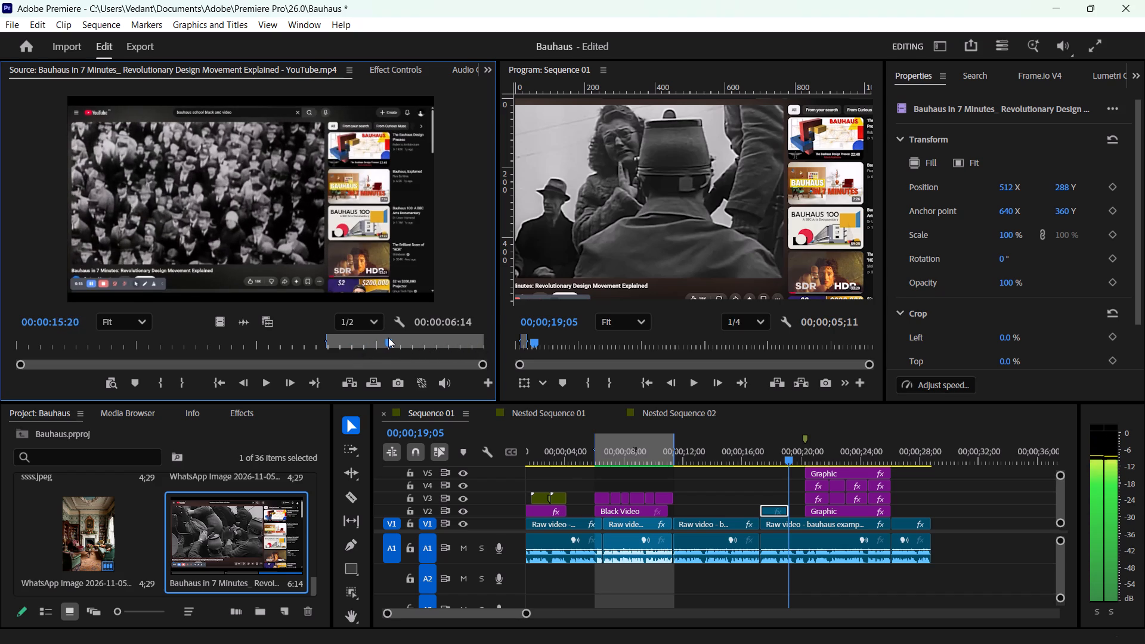
{"action": "left_click_drag", "start_coordinate": [388, 338], "coordinate": [394, 337]}
{"action": "key", "text": "i"}
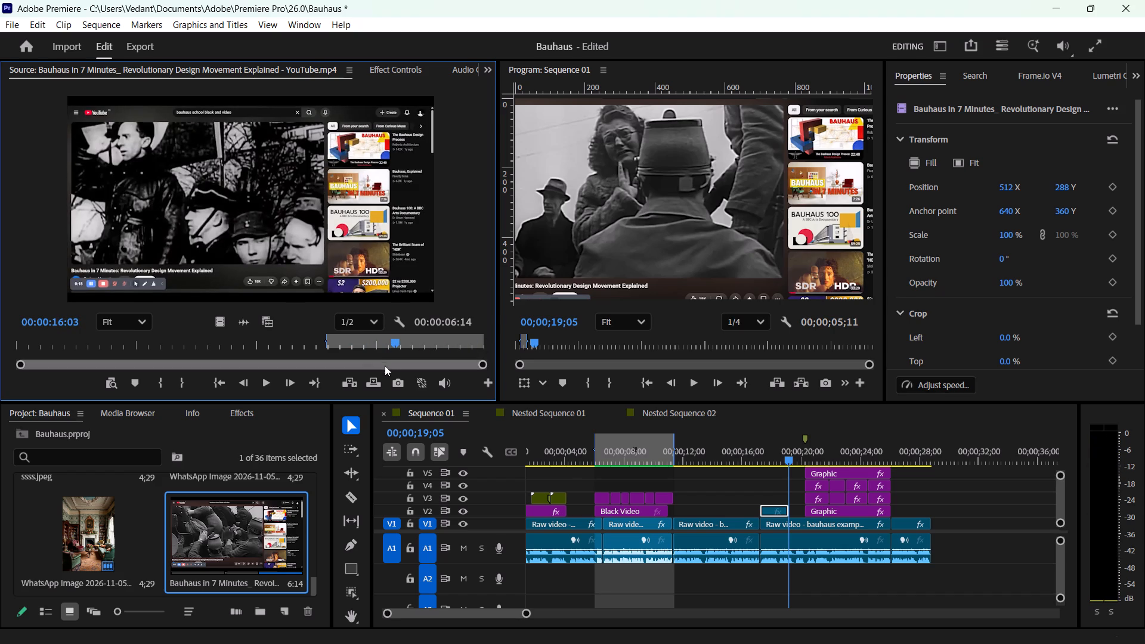
Set the source video's Out point at 00:00:18:10, before the overlay appears on the uniformed men.
{"action": "left_click_drag", "start_coordinate": [399, 344], "coordinate": [438, 344]}
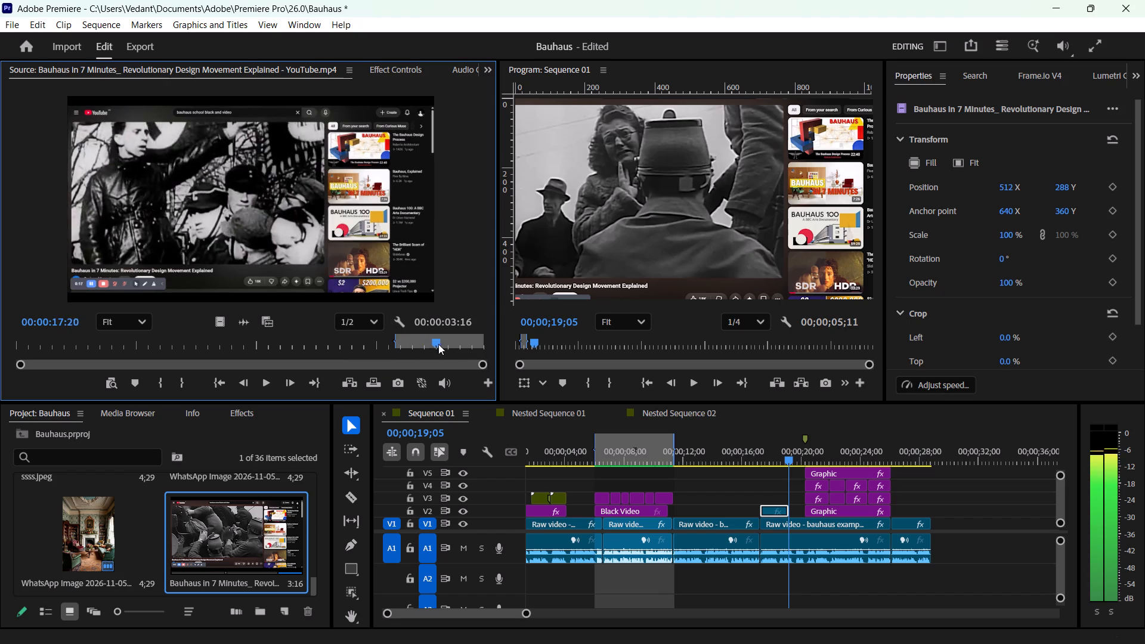
{"action": "left_click_drag", "start_coordinate": [438, 344], "coordinate": [453, 346]}
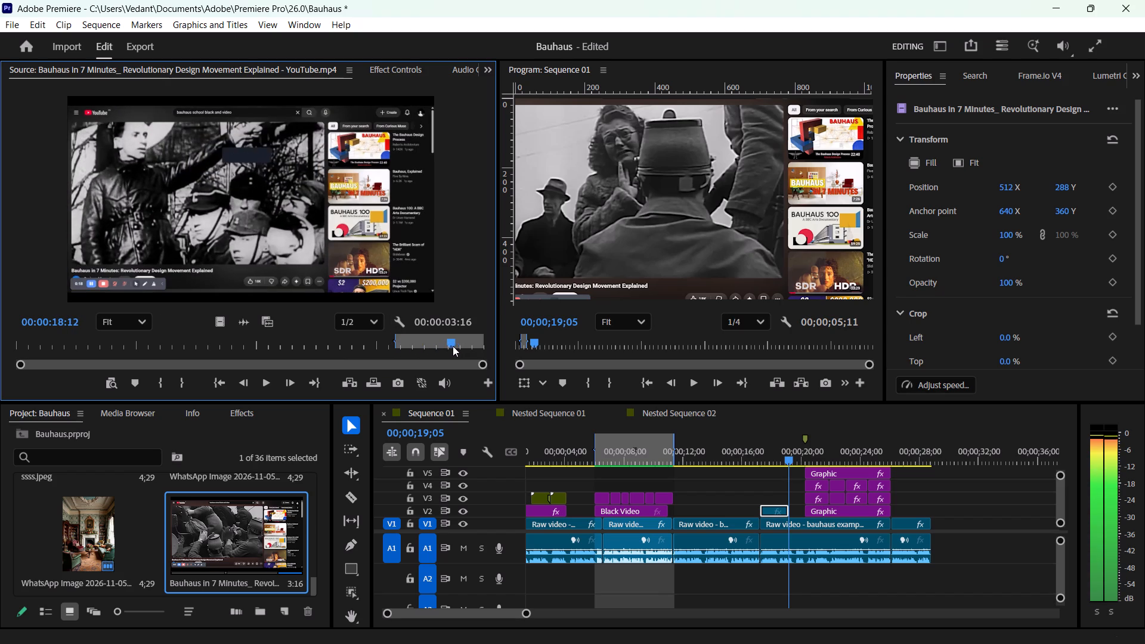
{"action": "left_click_drag", "start_coordinate": [453, 346], "coordinate": [451, 346]}
{"action": "key", "text": "o"}
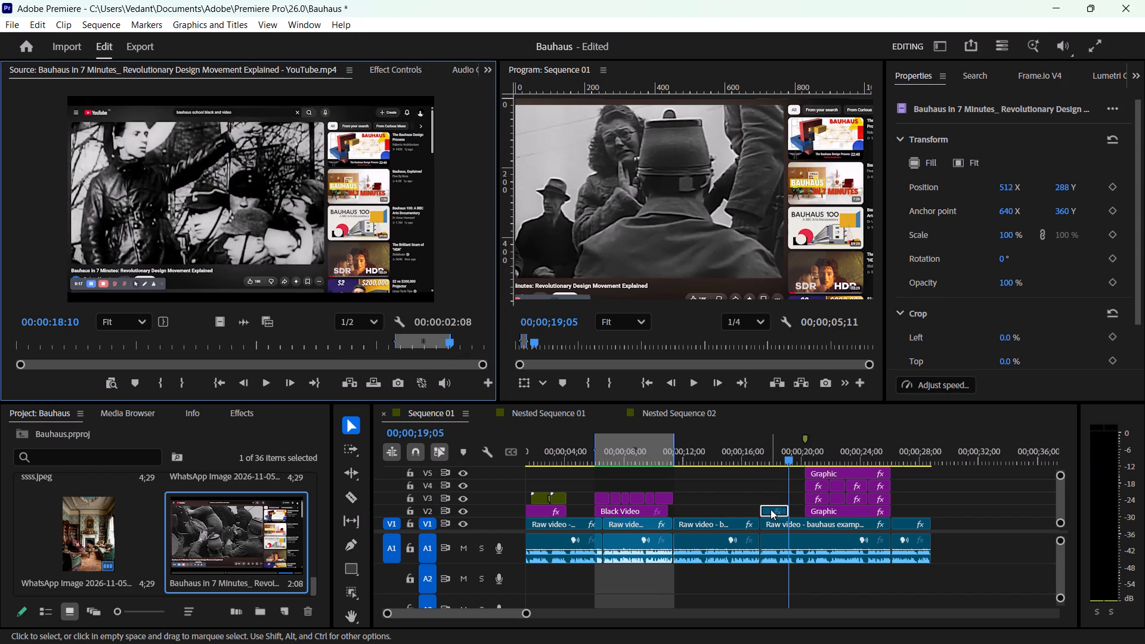
Move the crowd excerpt off V2 and park it on V4 near 00;00;12;20.
{"action": "left_click_drag", "start_coordinate": [770, 509], "coordinate": [702, 484]}
Place only the video of the marked uniformed-men excerpt on V2, starting at the 00;00;17;09 cut.
{"action": "left_click_drag", "start_coordinate": [216, 327], "coordinate": [801, 440]}
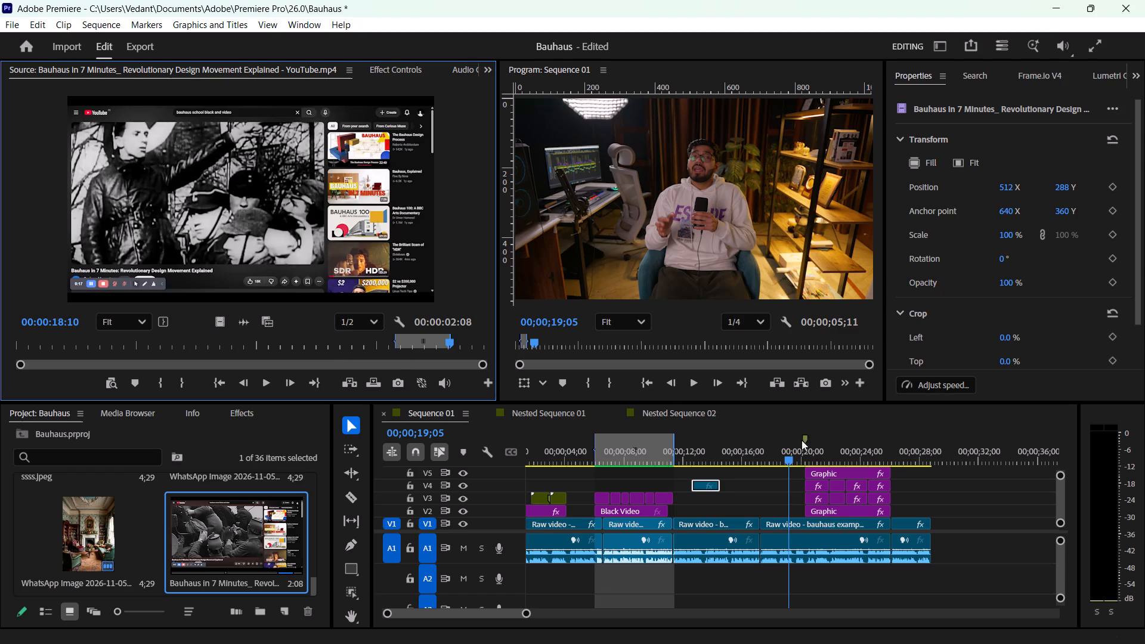
{"action": "left_click_drag", "start_coordinate": [801, 440], "coordinate": [762, 510]}
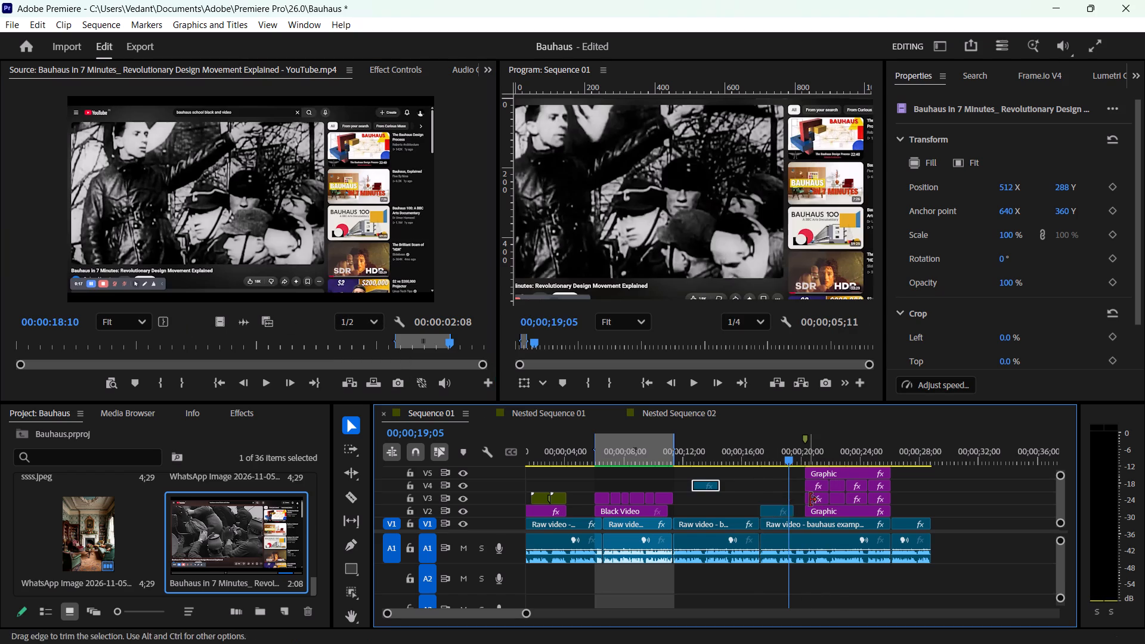
Mark the Bauhaus building footage in the source video from 00:00:10:01 to 00:00:10:22.
{"action": "left_click_drag", "start_coordinate": [370, 338], "coordinate": [299, 334]}
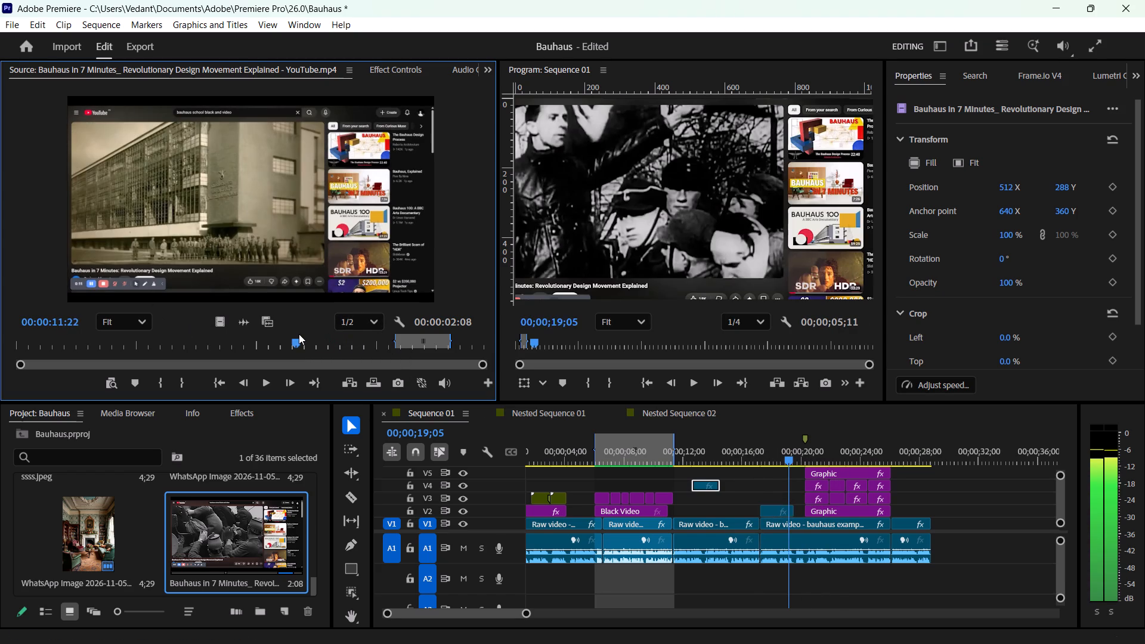
{"action": "left_click_drag", "start_coordinate": [299, 334], "coordinate": [261, 331]}
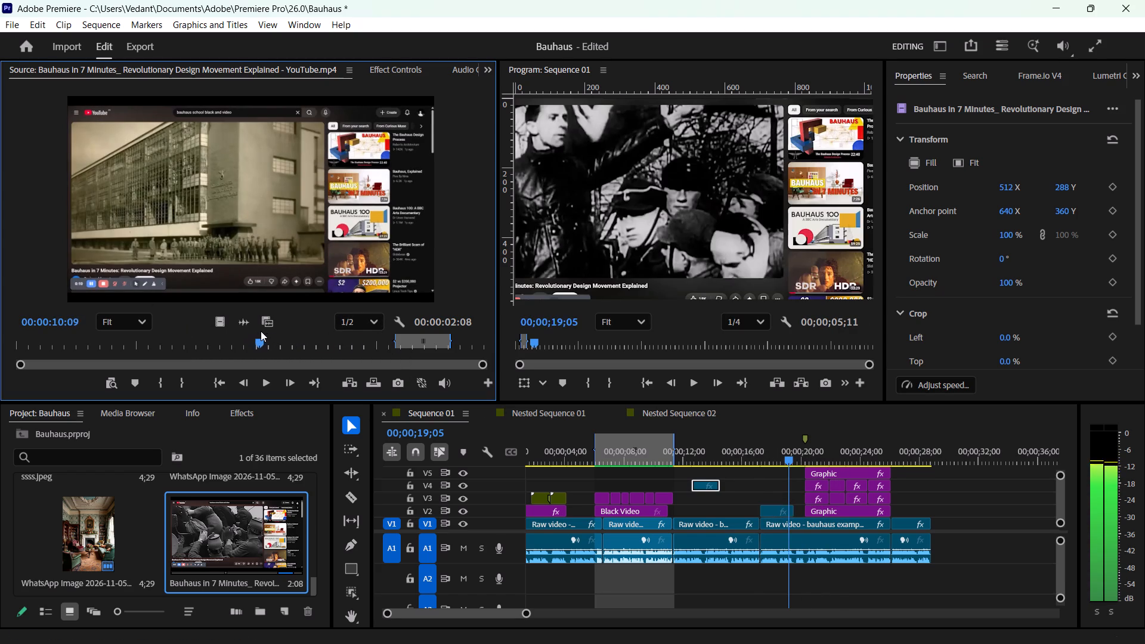
{"action": "left_click_drag", "start_coordinate": [261, 331], "coordinate": [255, 331]}
{"action": "key", "text": "i"}
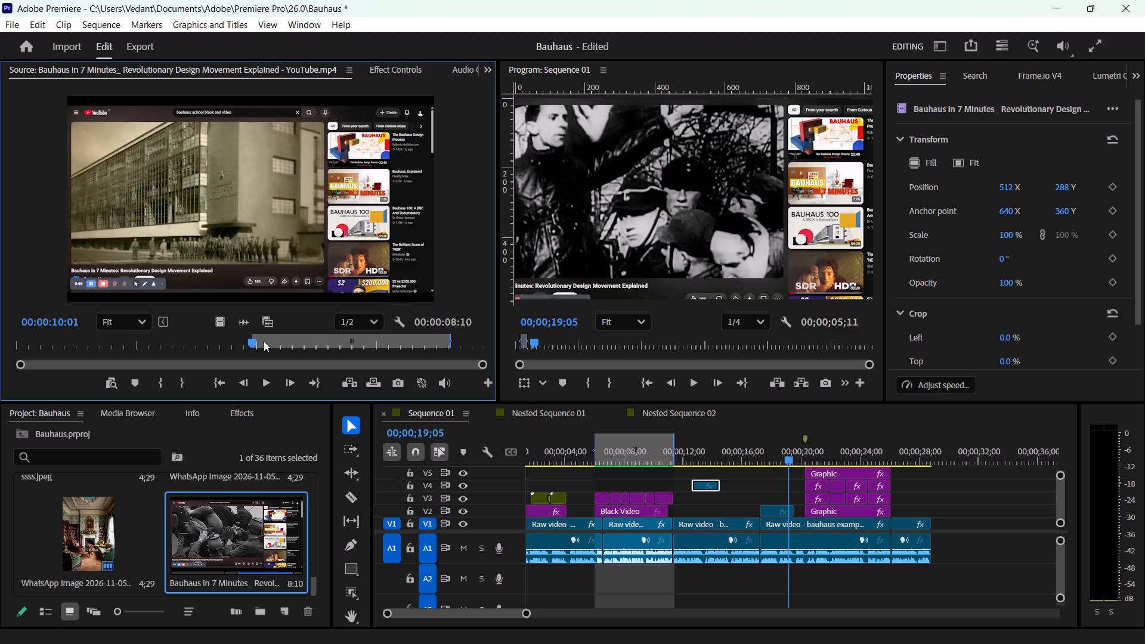
{"action": "left_click_drag", "start_coordinate": [252, 339], "coordinate": [274, 337]}
{"action": "key", "text": "o"}
Place only the video of the marked Bauhaus building excerpt on V4 at 00;00;18;18.
{"action": "left_click_drag", "start_coordinate": [224, 324], "coordinate": [316, 346]}
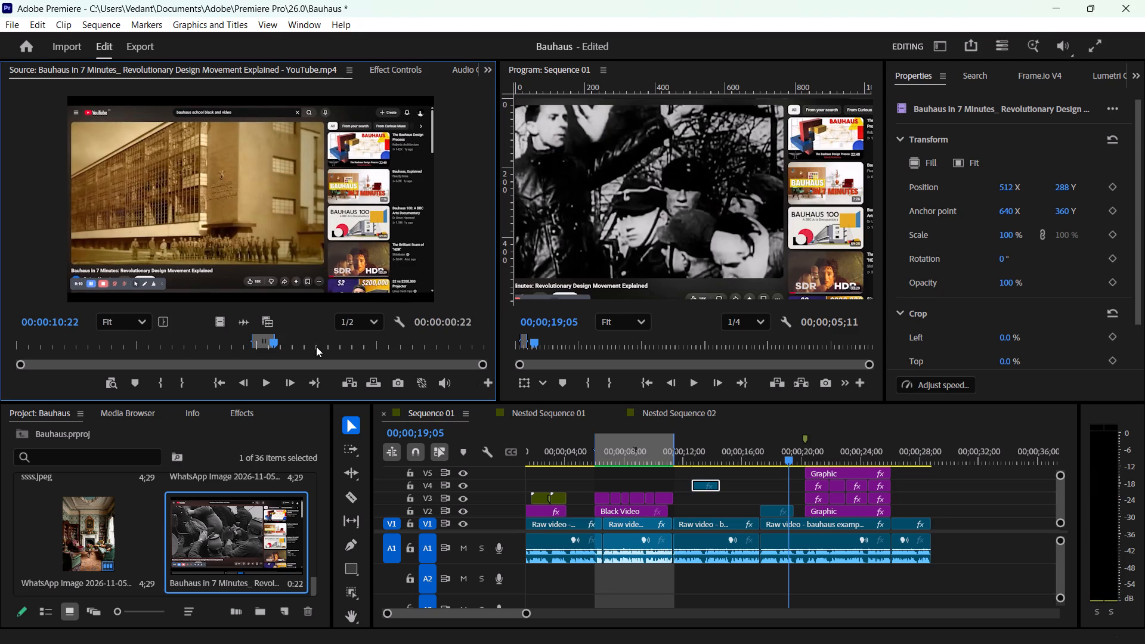
{"action": "left_click_drag", "start_coordinate": [316, 346], "coordinate": [778, 488]}
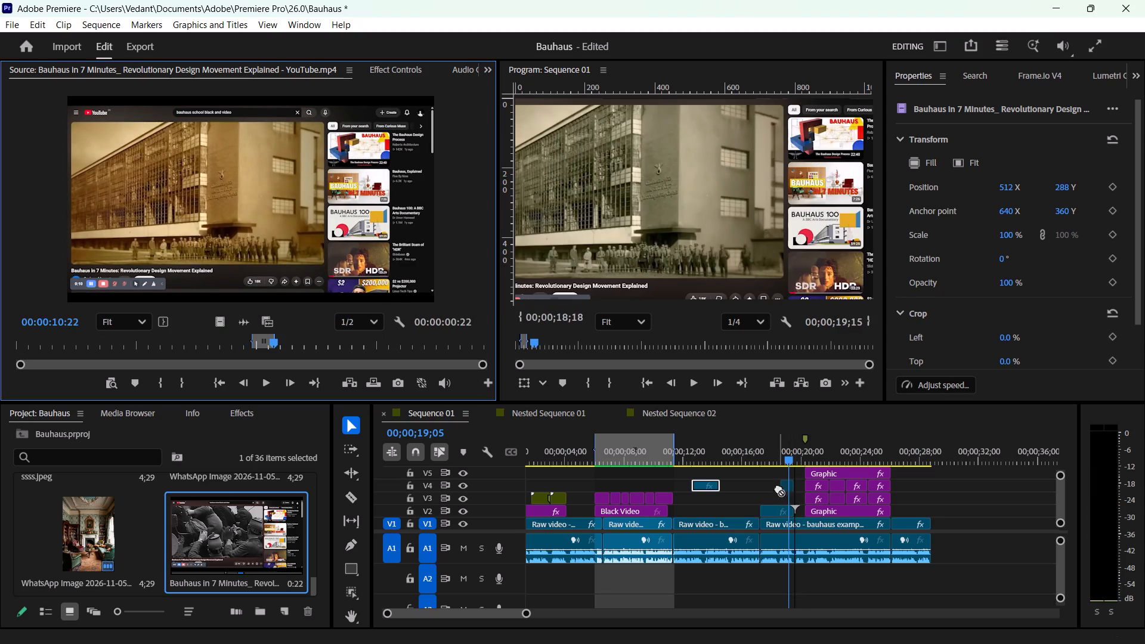
Trim a few frames off the end of the Bauhaus building excerpt on V4.
{"action": "key", "text": "equal"}
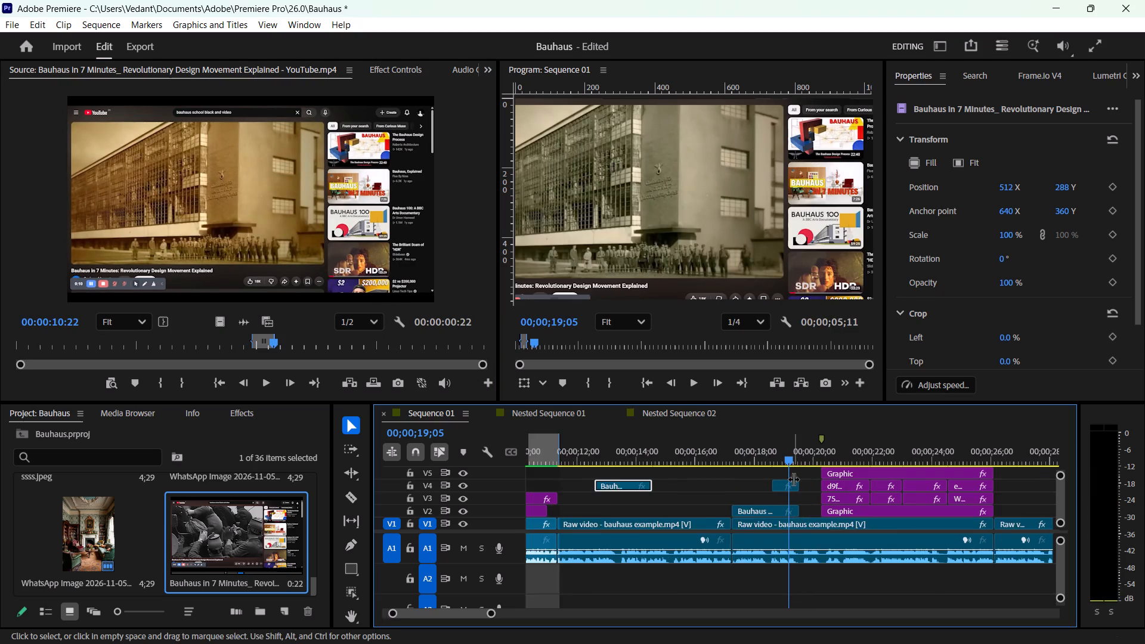
{"action": "key", "text": "equal"}
{"action": "left_click", "coordinate": [769, 488]}
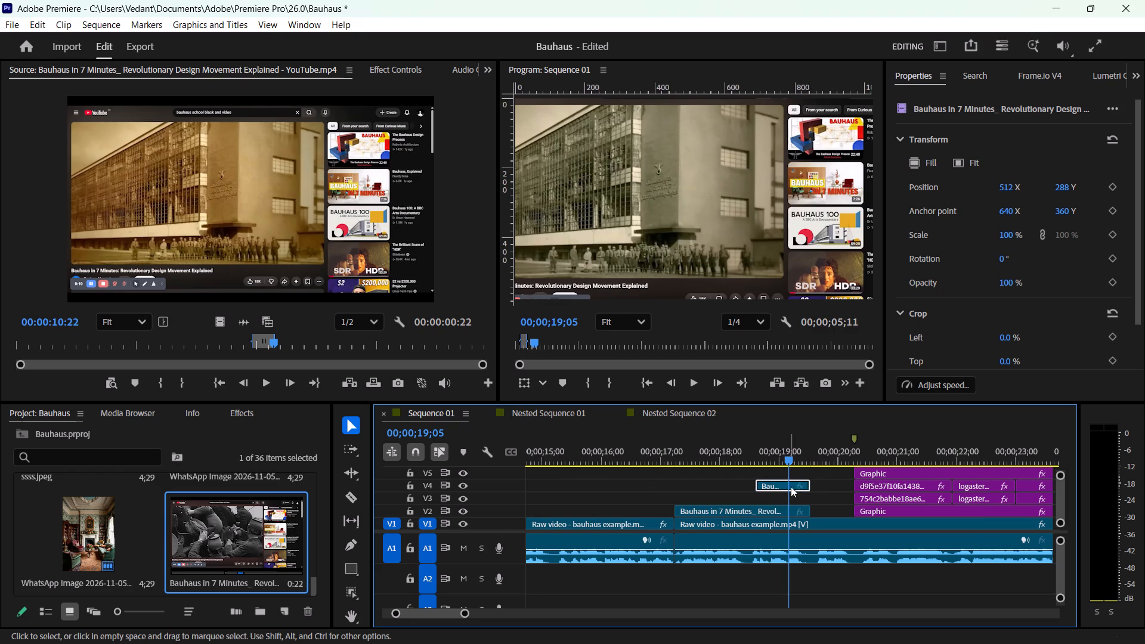
{"action": "left_click_drag", "start_coordinate": [805, 485], "coordinate": [794, 485]}
Move the Bauhaus building excerpt to V2, between the uniformed-men excerpt and the graphics, and check the transition.
{"action": "left_click_drag", "start_coordinate": [773, 482], "coordinate": [830, 511]}
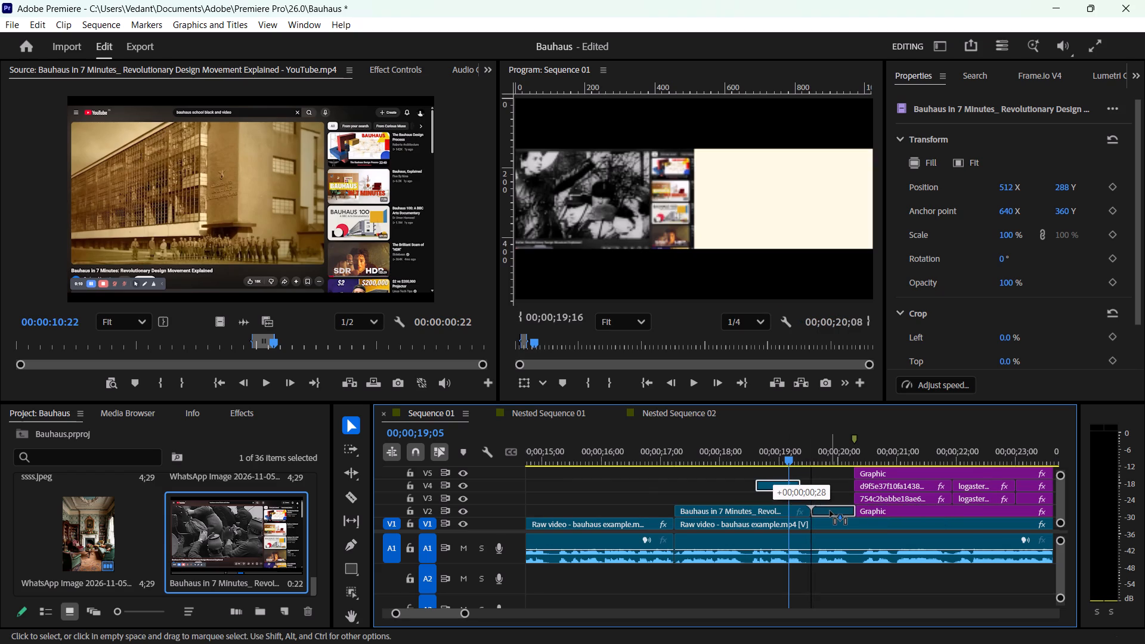
{"action": "left_click_drag", "start_coordinate": [830, 511], "coordinate": [822, 511]}
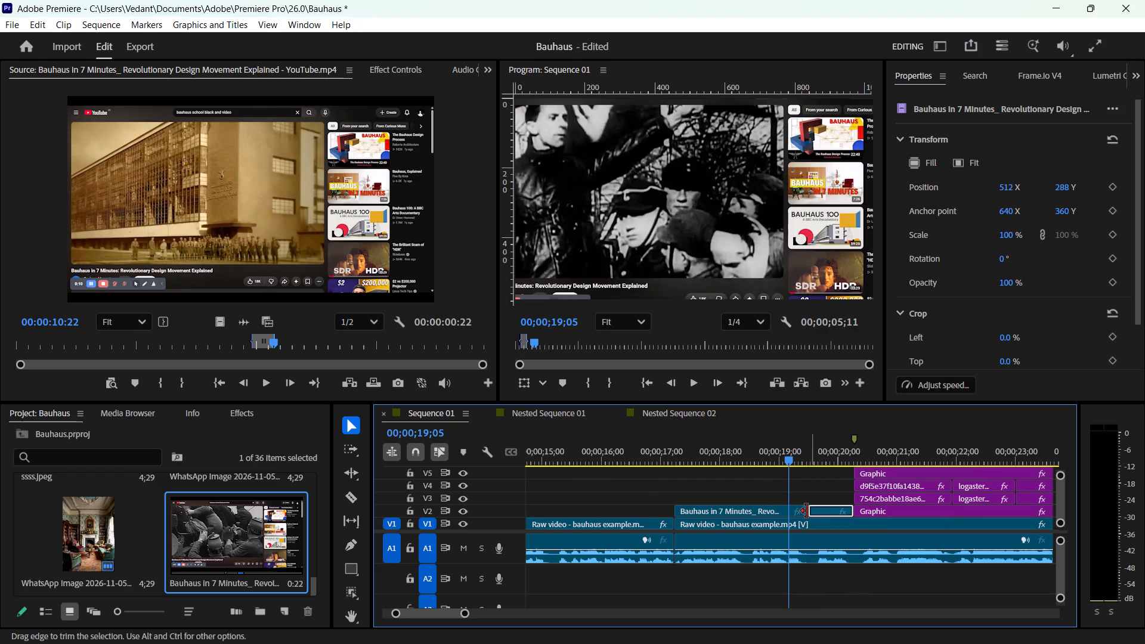
{"action": "left_click", "coordinate": [793, 478]}
{"action": "left_click_drag", "start_coordinate": [786, 455], "coordinate": [843, 453]}
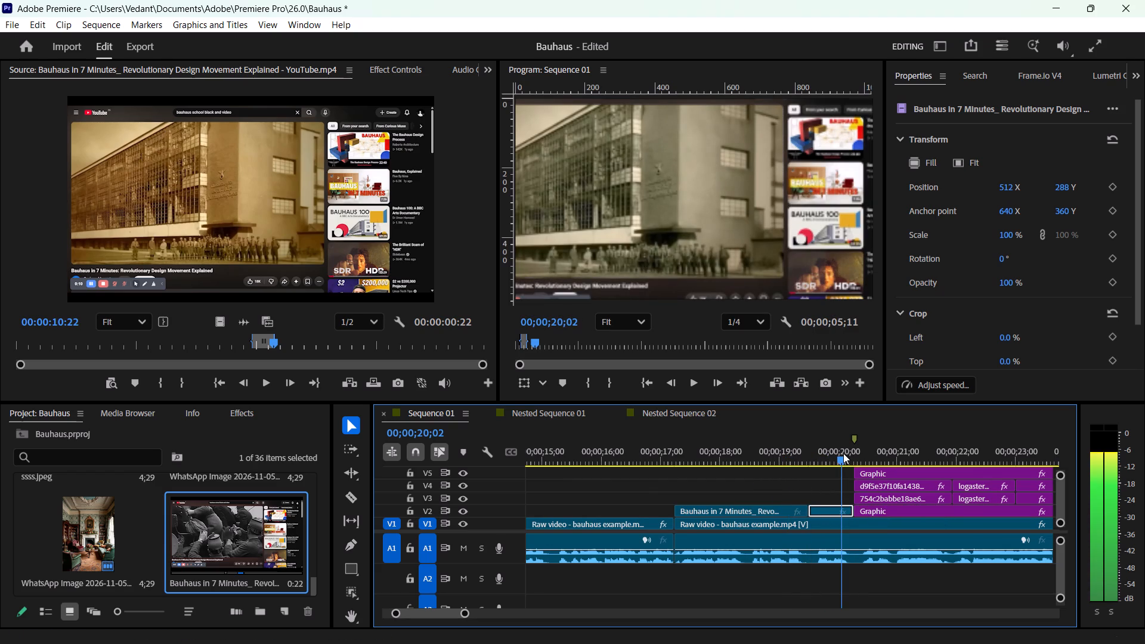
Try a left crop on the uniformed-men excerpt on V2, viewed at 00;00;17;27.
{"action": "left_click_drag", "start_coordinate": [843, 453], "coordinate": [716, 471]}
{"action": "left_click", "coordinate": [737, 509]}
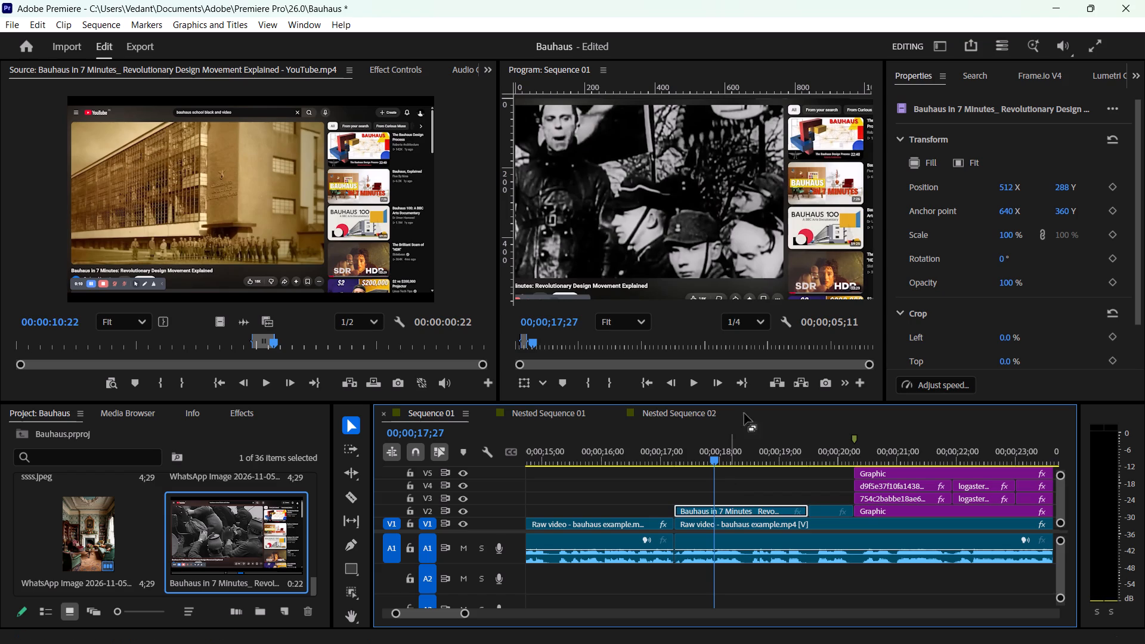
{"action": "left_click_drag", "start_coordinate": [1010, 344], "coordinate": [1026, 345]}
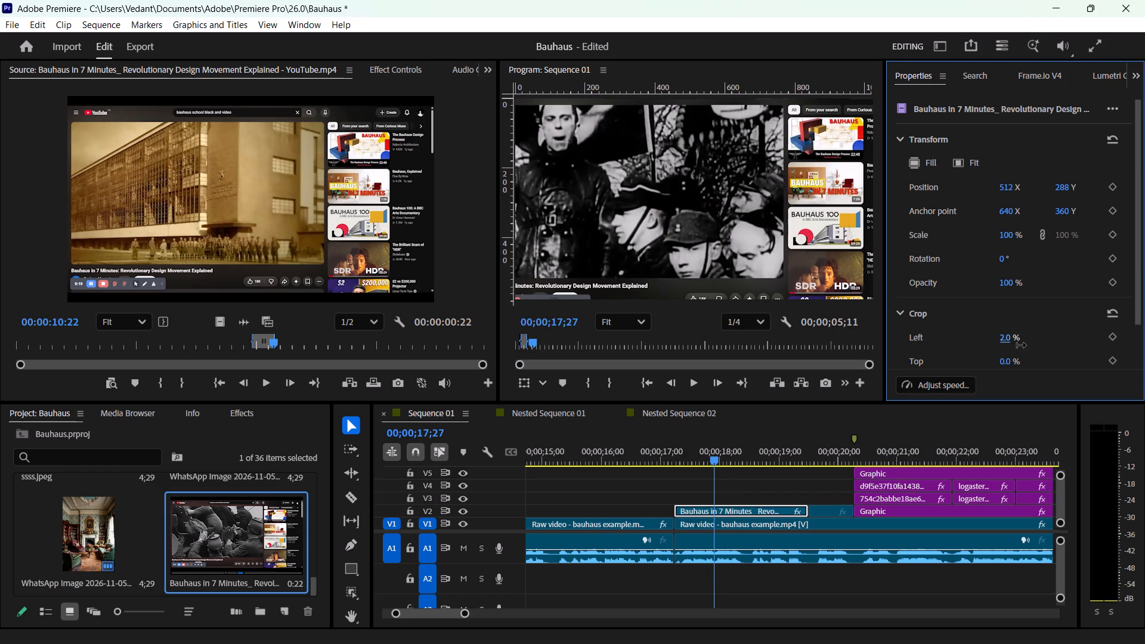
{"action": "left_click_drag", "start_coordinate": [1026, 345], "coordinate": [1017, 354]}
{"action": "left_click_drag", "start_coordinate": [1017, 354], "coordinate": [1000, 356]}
Crop the uniformed-men excerpt on V2 by 30% from the right to remove the suggested-videos sidebar.
{"action": "scroll", "coordinate": [979, 321], "scroll_direction": "down", "scroll_amount": 2}
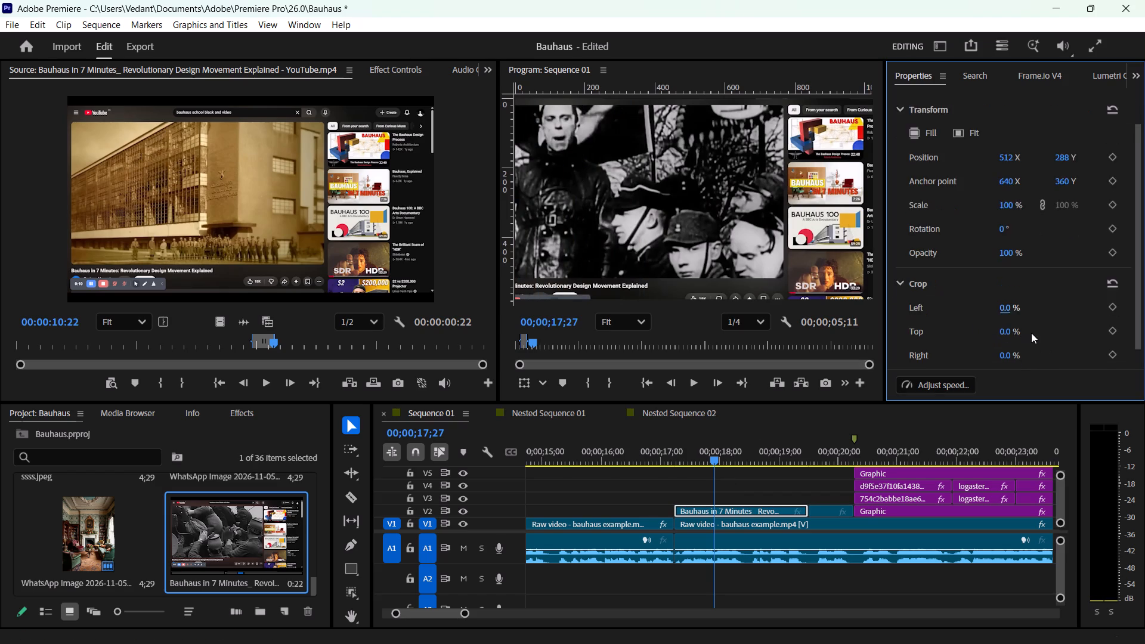
{"action": "scroll", "coordinate": [1031, 333], "scroll_direction": "down", "scroll_amount": 1}
{"action": "left_click_drag", "start_coordinate": [1011, 340], "coordinate": [1017, 341]}
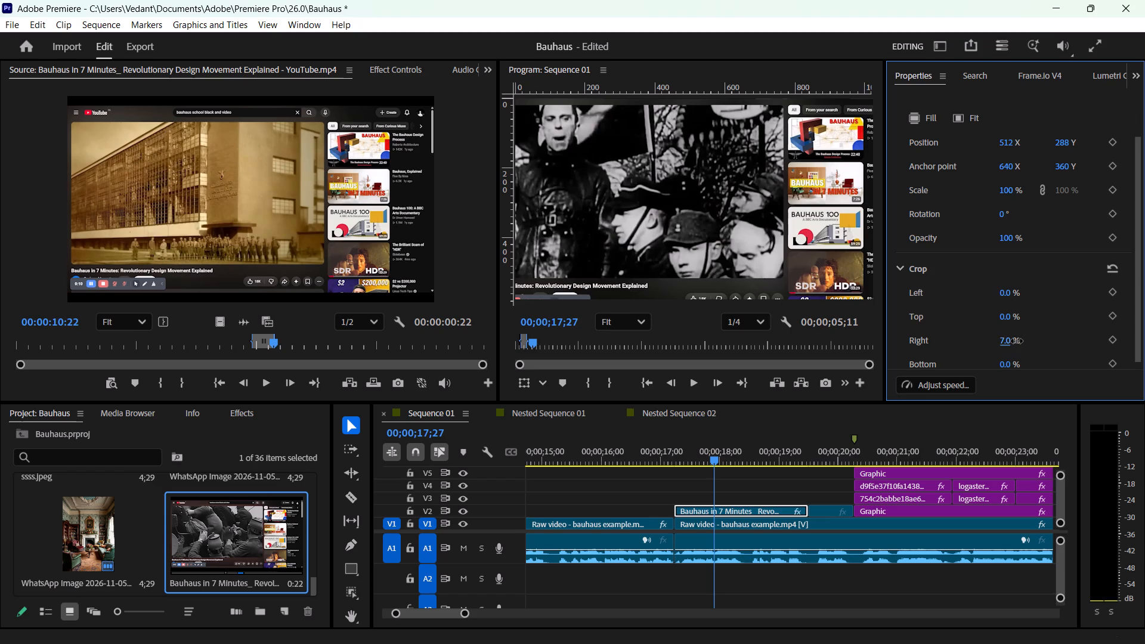
{"action": "left_click_drag", "start_coordinate": [1017, 341], "coordinate": [1032, 341]}
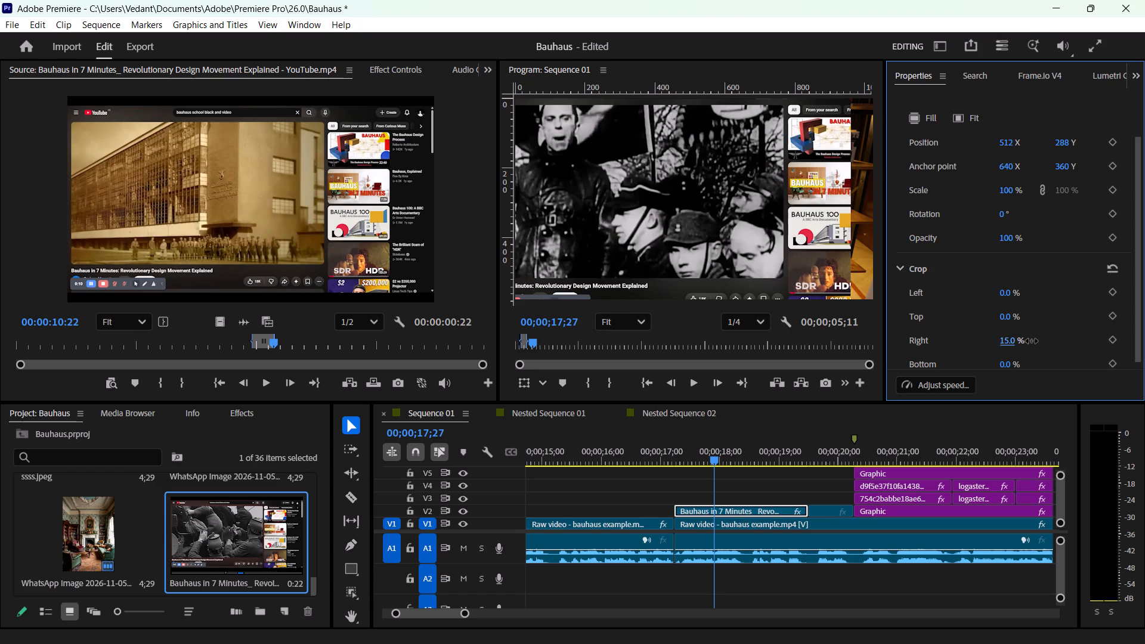
{"action": "left_click_drag", "start_coordinate": [1032, 341], "coordinate": [1033, 340]}
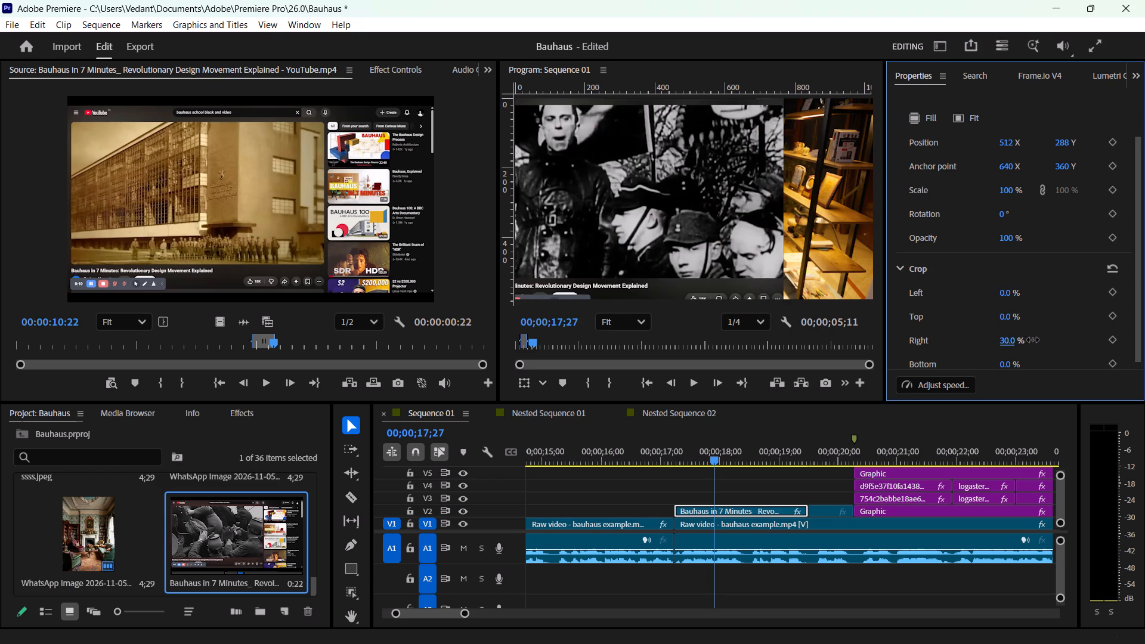
{"action": "left_click_drag", "start_coordinate": [1033, 340], "coordinate": [1031, 340]}
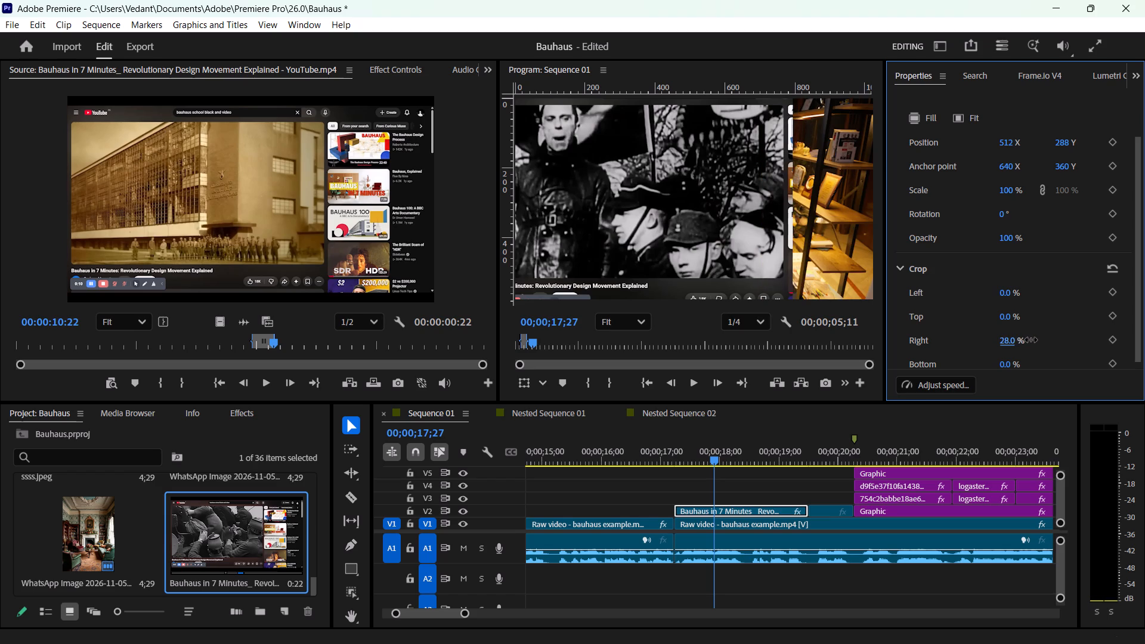
{"action": "left_click_drag", "start_coordinate": [1031, 340], "coordinate": [1033, 340]}
{"action": "scroll", "coordinate": [1053, 329], "scroll_direction": "down", "scroll_amount": 2}
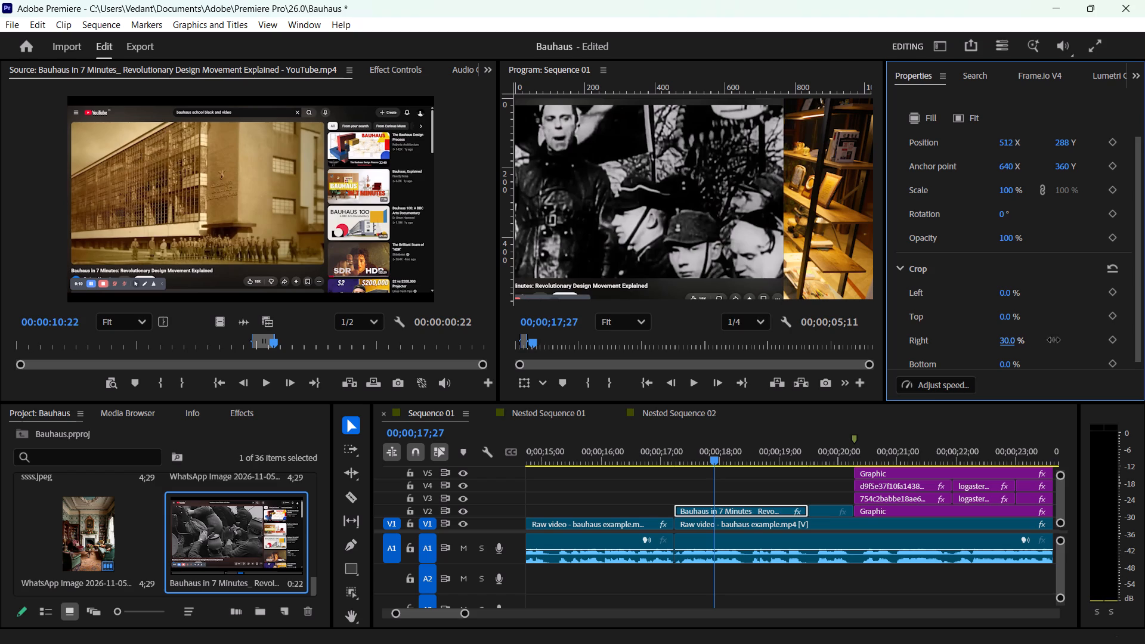
Set the top crop of the uniformed-men excerpt to 14% and save the project.
{"action": "scroll", "coordinate": [1053, 318], "scroll_direction": "down", "scroll_amount": 2}
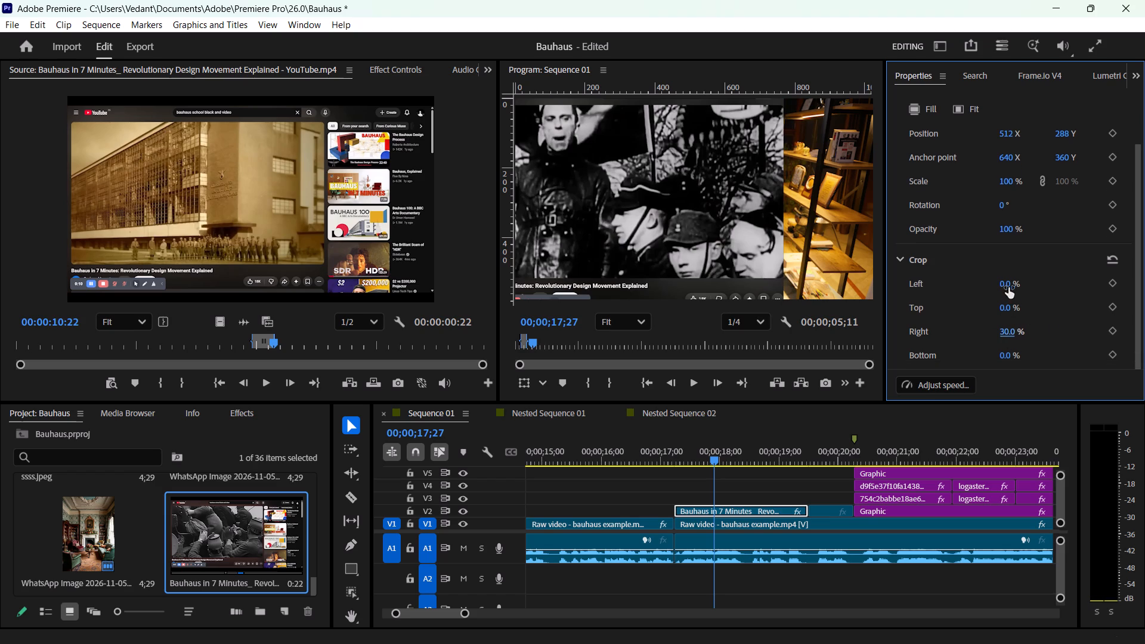
{"action": "left_click_drag", "start_coordinate": [1011, 308], "coordinate": [1016, 309]}
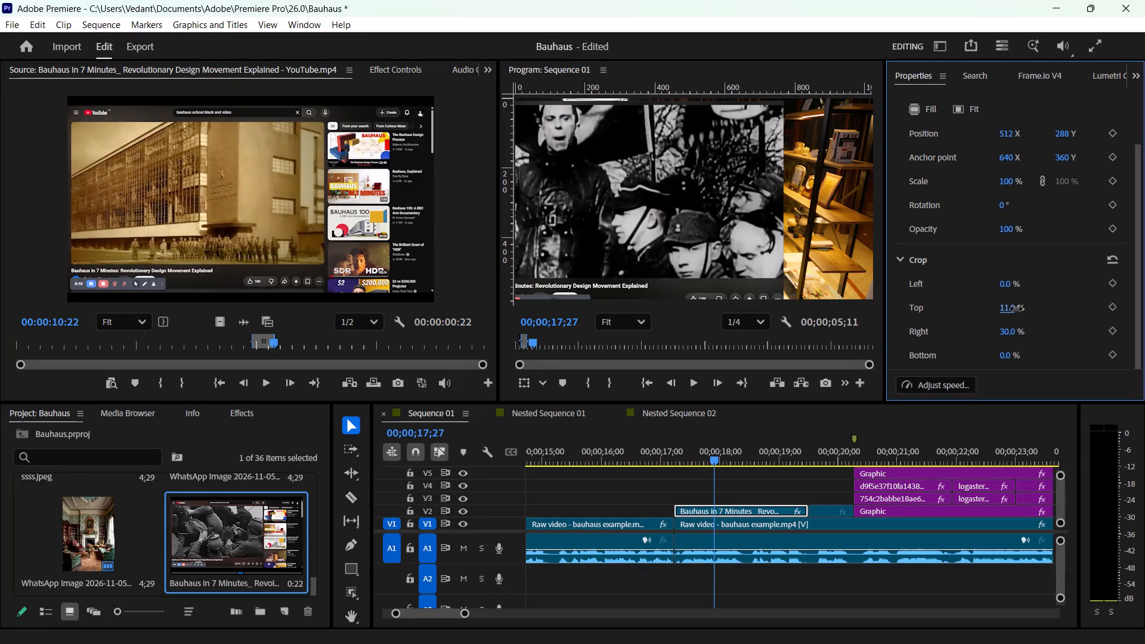
{"action": "left_click_drag", "start_coordinate": [1016, 309], "coordinate": [1019, 309]}
{"action": "scroll", "coordinate": [1060, 301], "scroll_direction": "down", "scroll_amount": 9}
{"action": "left_click", "coordinate": [1050, 323]}
{"action": "scroll", "coordinate": [1049, 322], "scroll_direction": "down", "scroll_amount": 4}
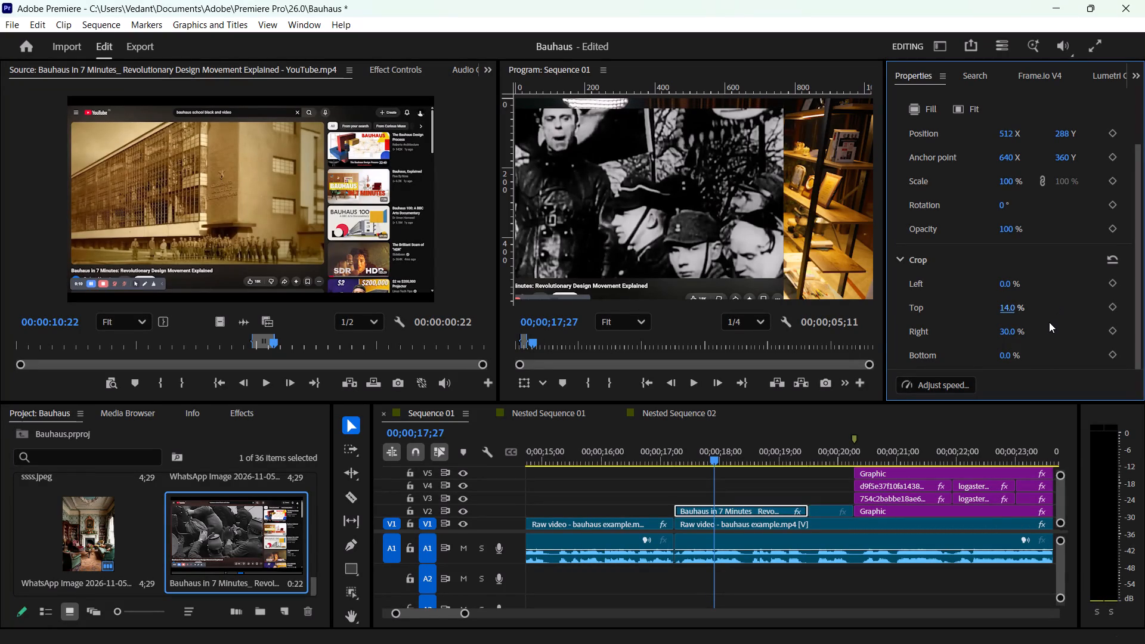
{"action": "scroll", "coordinate": [1049, 322], "scroll_direction": "down", "scroll_amount": 1}
{"action": "key", "text": "ctrl+s"}
{"action": "scroll", "coordinate": [1026, 296], "scroll_direction": "down", "scroll_amount": 3}
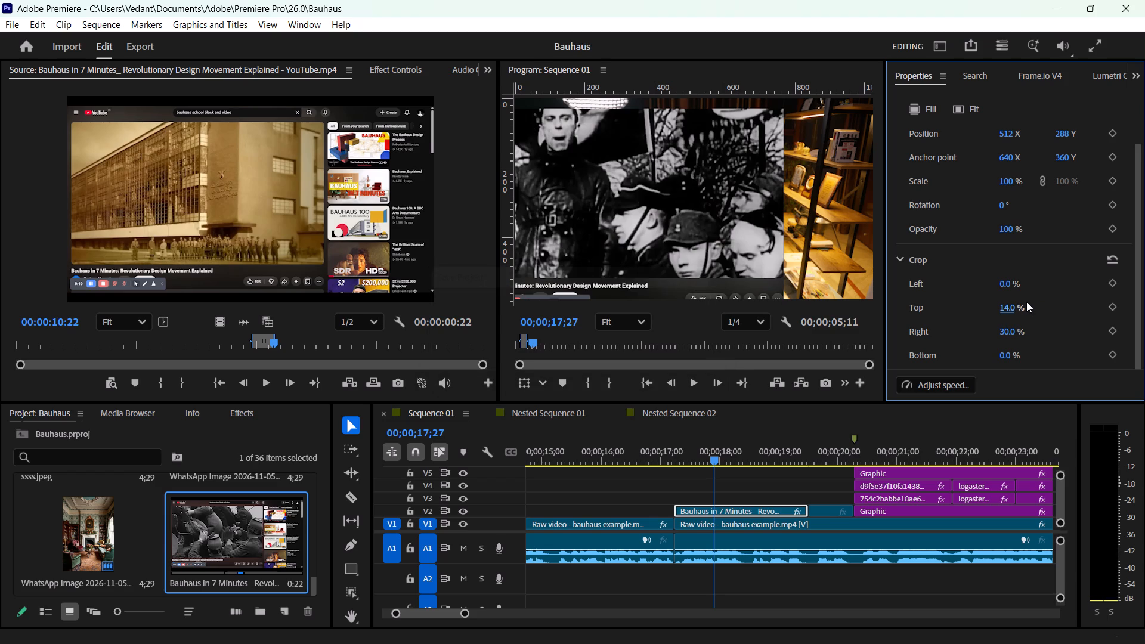
{"action": "scroll", "coordinate": [1052, 321], "scroll_direction": "down", "scroll_amount": 5}
{"action": "scroll", "coordinate": [1070, 293], "scroll_direction": "up", "scroll_amount": 1}
{"action": "scroll", "coordinate": [1045, 333], "scroll_direction": "down", "scroll_amount": 15}
Set the bottom crop of the uniformed-men excerpt to 19% to cut off the video title and page controls.
{"action": "left_click_drag", "start_coordinate": [1007, 354], "coordinate": [1004, 354]}
{"action": "left_click_drag", "start_coordinate": [1004, 354], "coordinate": [1015, 355]}
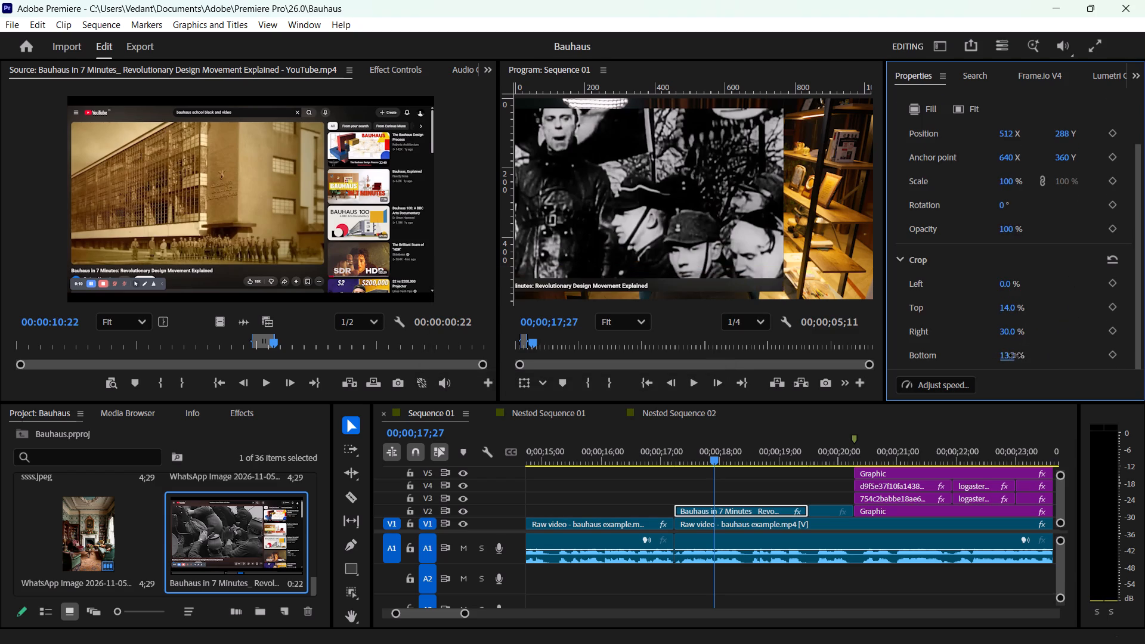
{"action": "left_click_drag", "start_coordinate": [1015, 355], "coordinate": [1020, 355]}
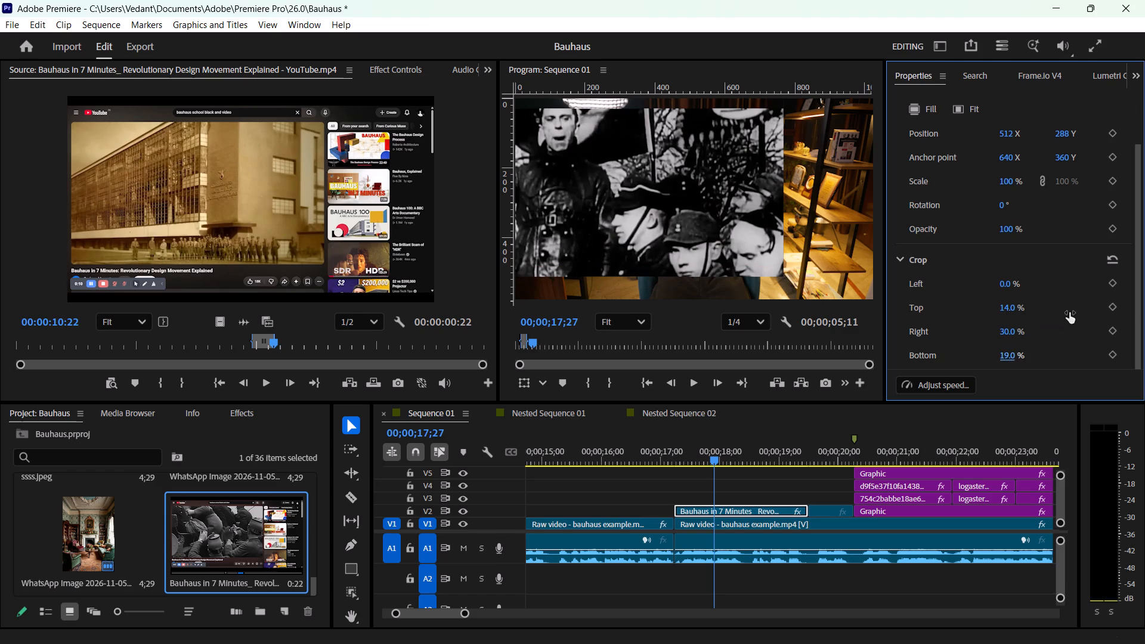
{"action": "left_click", "coordinate": [1094, 336]}
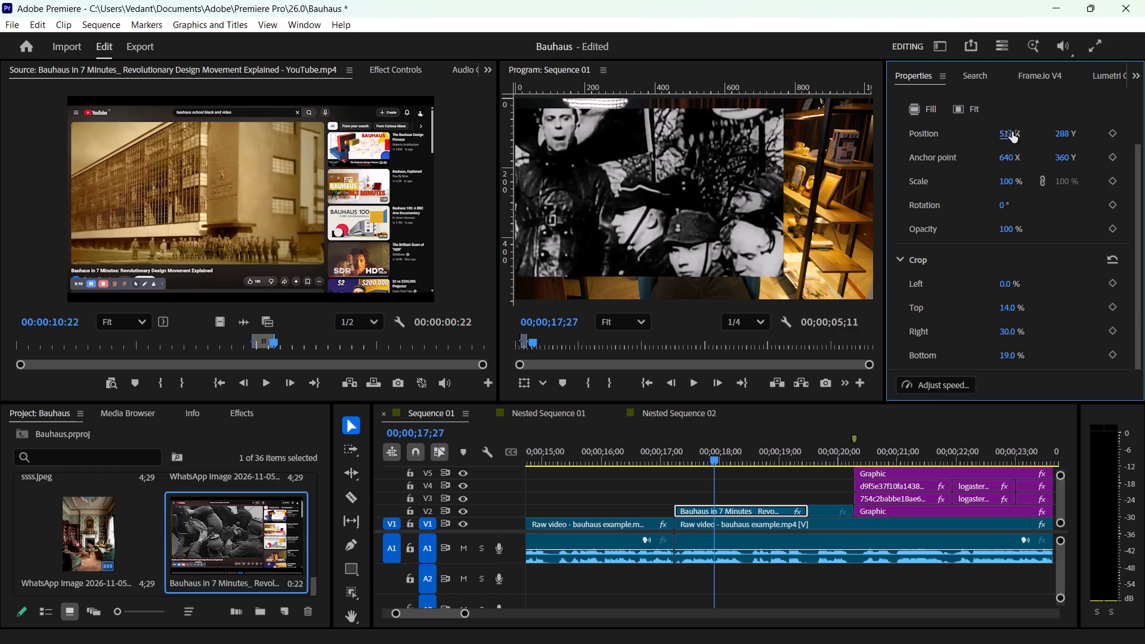
Shift the uniformed-men excerpt horizontally to X 790 to expose its left edge, and set its left crop to 1%.
{"action": "left_click_drag", "start_coordinate": [1008, 134], "coordinate": [1144, 171]}
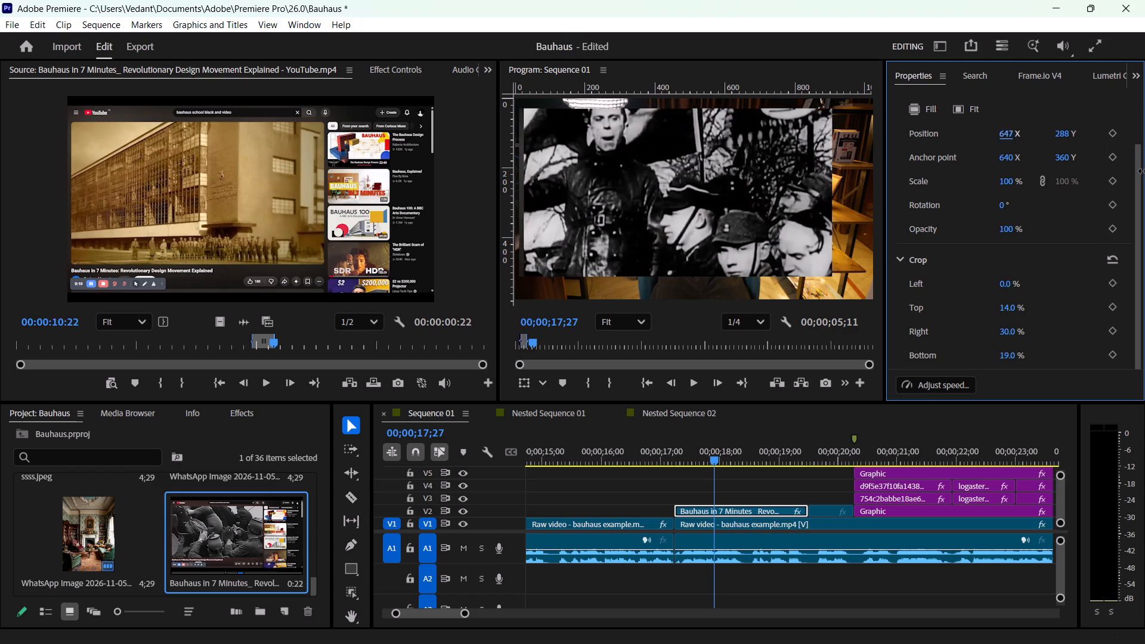
{"action": "left_click_drag", "start_coordinate": [1144, 171], "coordinate": [1144, 177]}
{"action": "left_click_drag", "start_coordinate": [1009, 138], "coordinate": [1050, 140]}
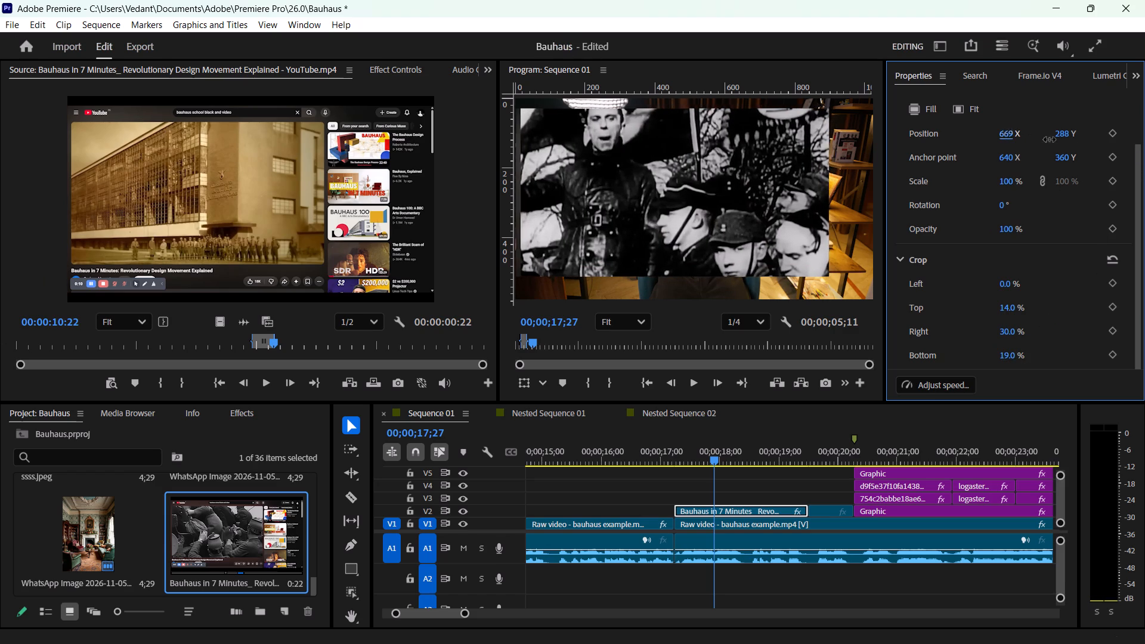
{"action": "left_click_drag", "start_coordinate": [1050, 140], "coordinate": [1136, 147]}
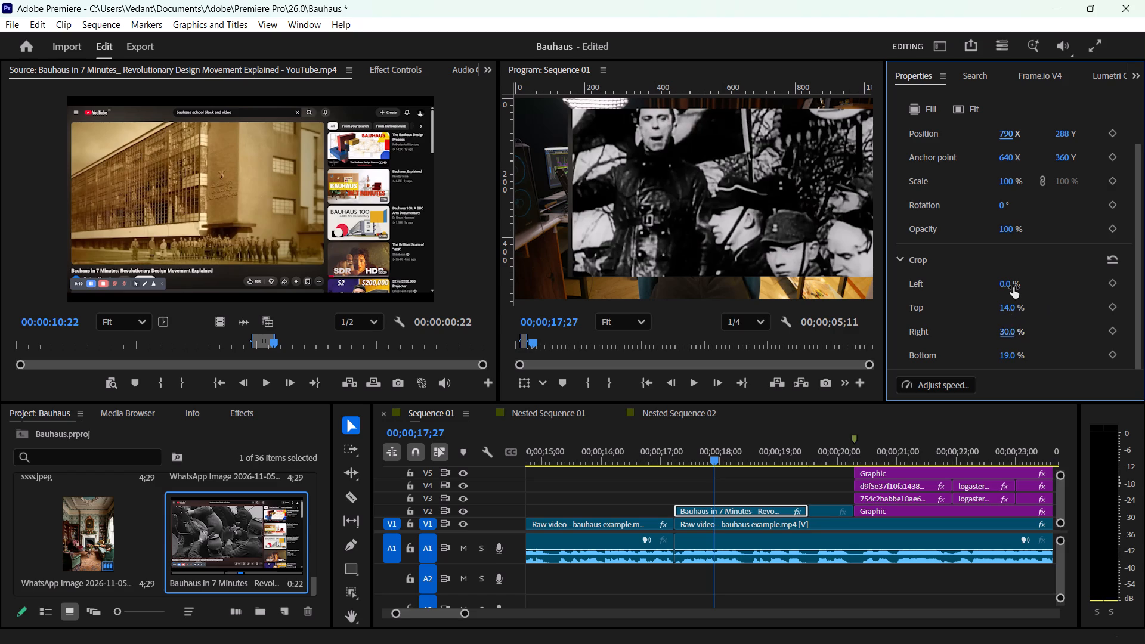
{"action": "left_click", "coordinate": [1007, 286]}
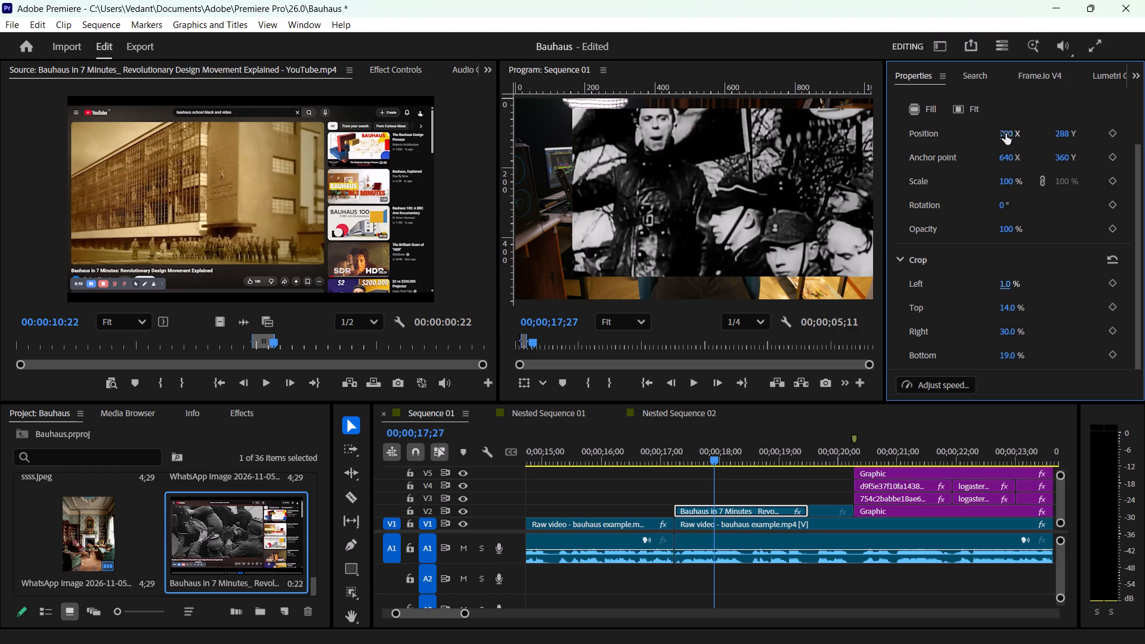
Centre the cropped uniformed-men excerpt in the frame at position X 704, Y 315.
{"action": "left_click_drag", "start_coordinate": [1005, 134], "coordinate": [929, 135]}
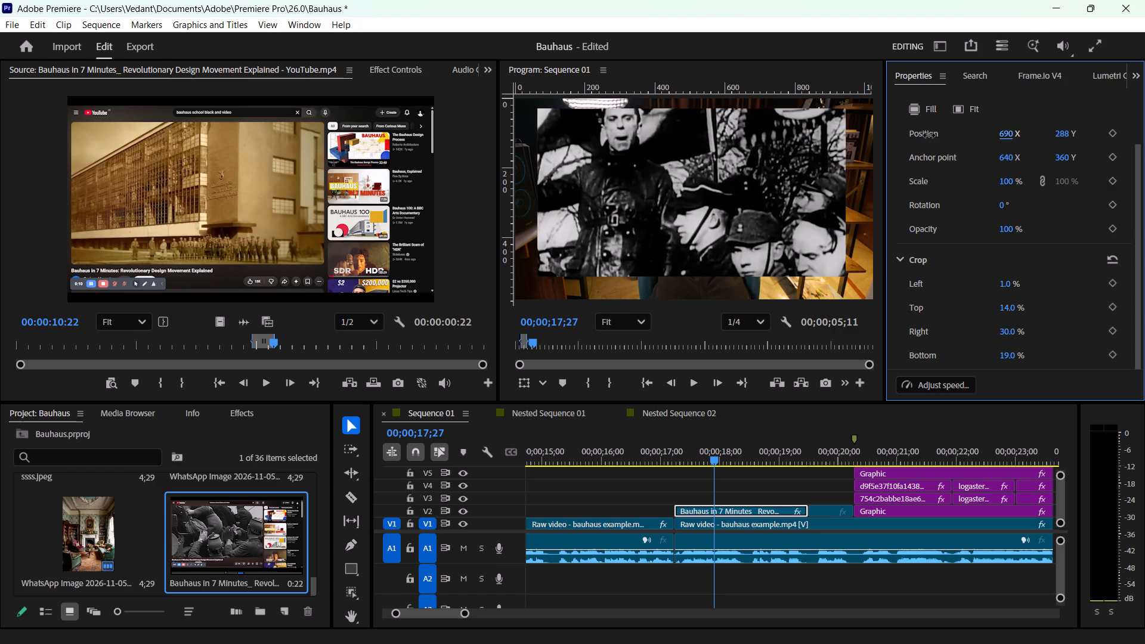
{"action": "left_click_drag", "start_coordinate": [929, 135], "coordinate": [940, 135]}
{"action": "left_click_drag", "start_coordinate": [1066, 133], "coordinate": [1102, 132]}
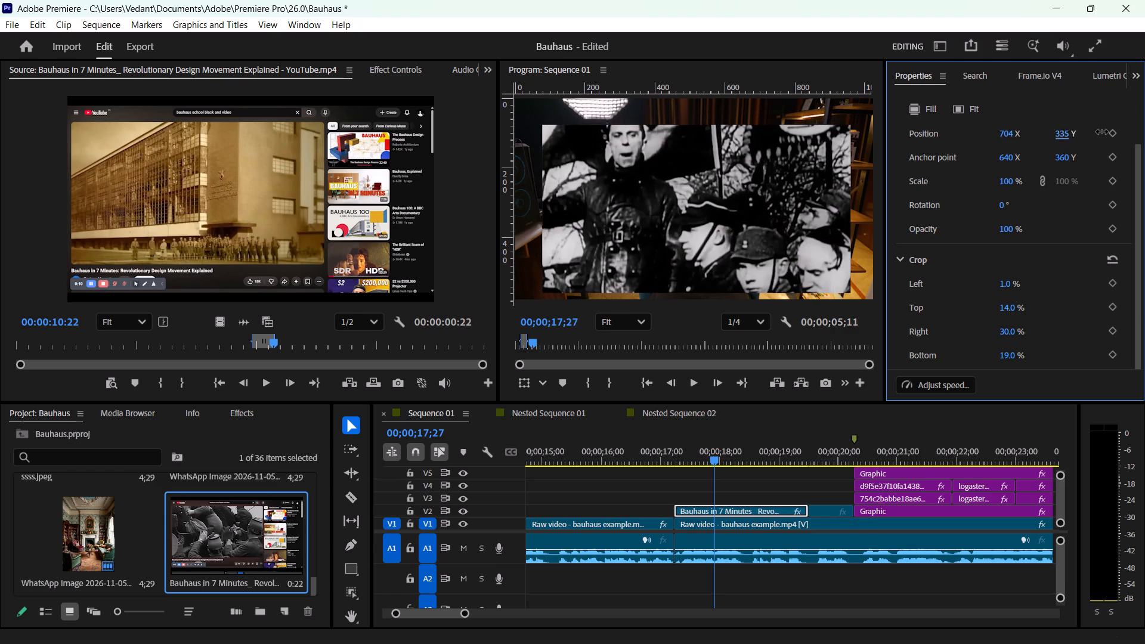
{"action": "left_click_drag", "start_coordinate": [1102, 132], "coordinate": [1087, 132]}
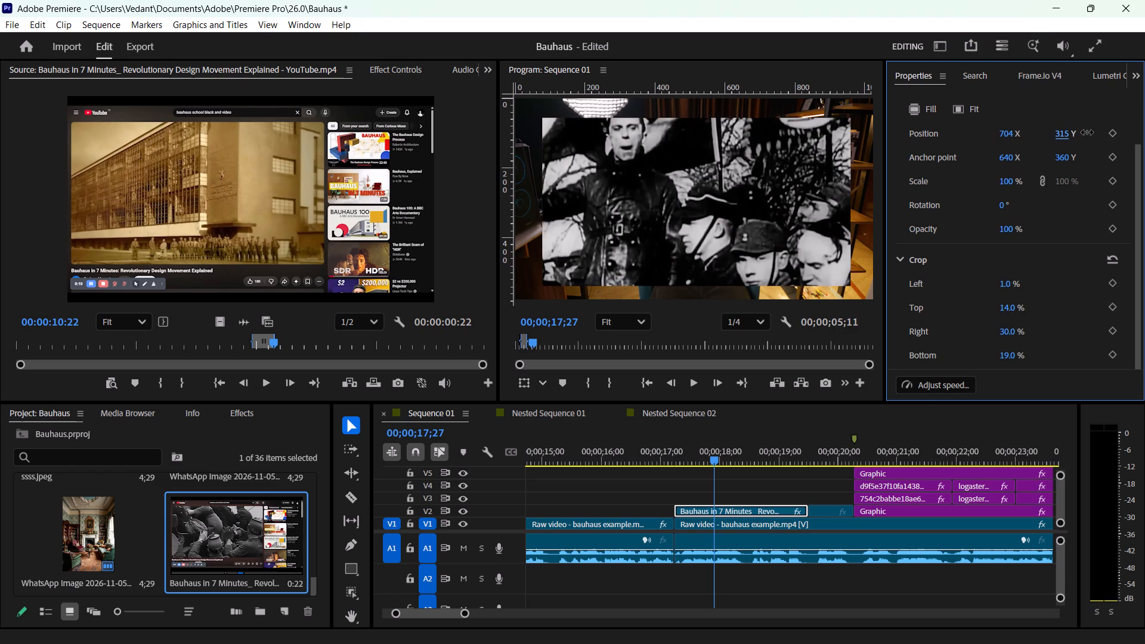
{"action": "left_click_drag", "start_coordinate": [1087, 132], "coordinate": [1087, 132]}
Scale the uniformed-men excerpt to 126% so it fills the frame and hides the talking-head video.
{"action": "left_click_drag", "start_coordinate": [1013, 179], "coordinate": [1028, 182]}
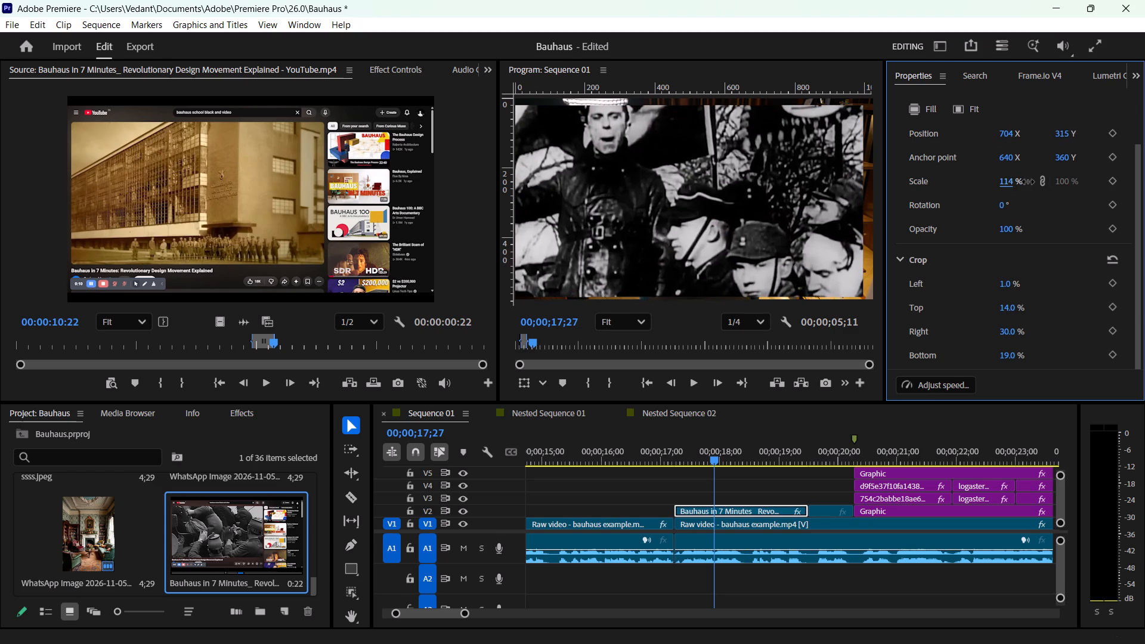
{"action": "left_click_drag", "start_coordinate": [1028, 182], "coordinate": [1004, 185]}
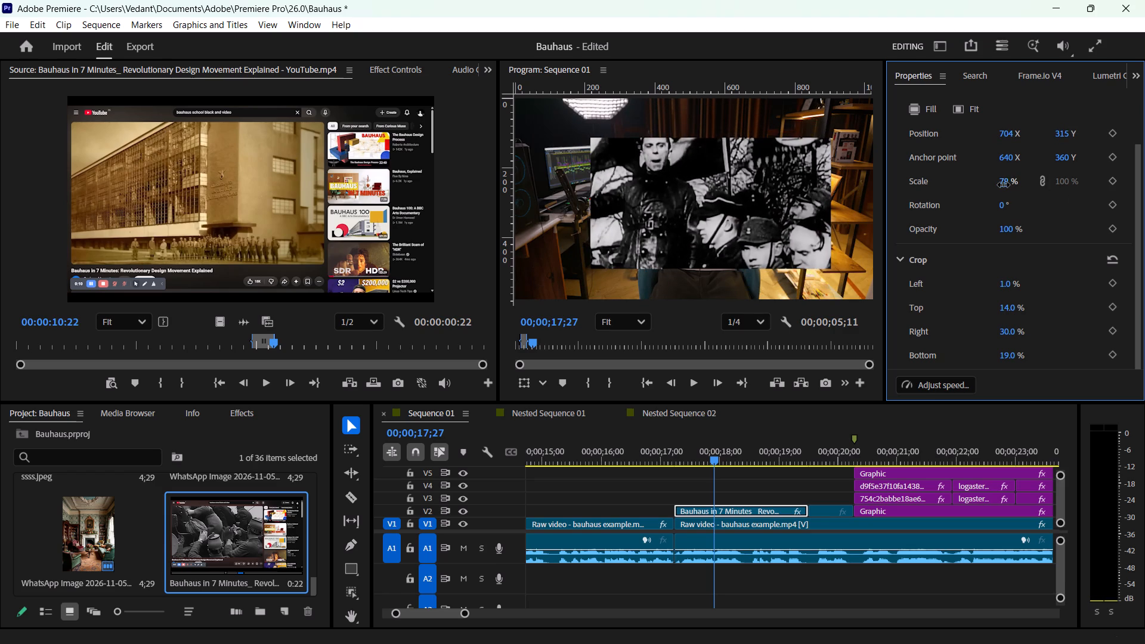
{"action": "left_click_drag", "start_coordinate": [1004, 185], "coordinate": [1019, 184]}
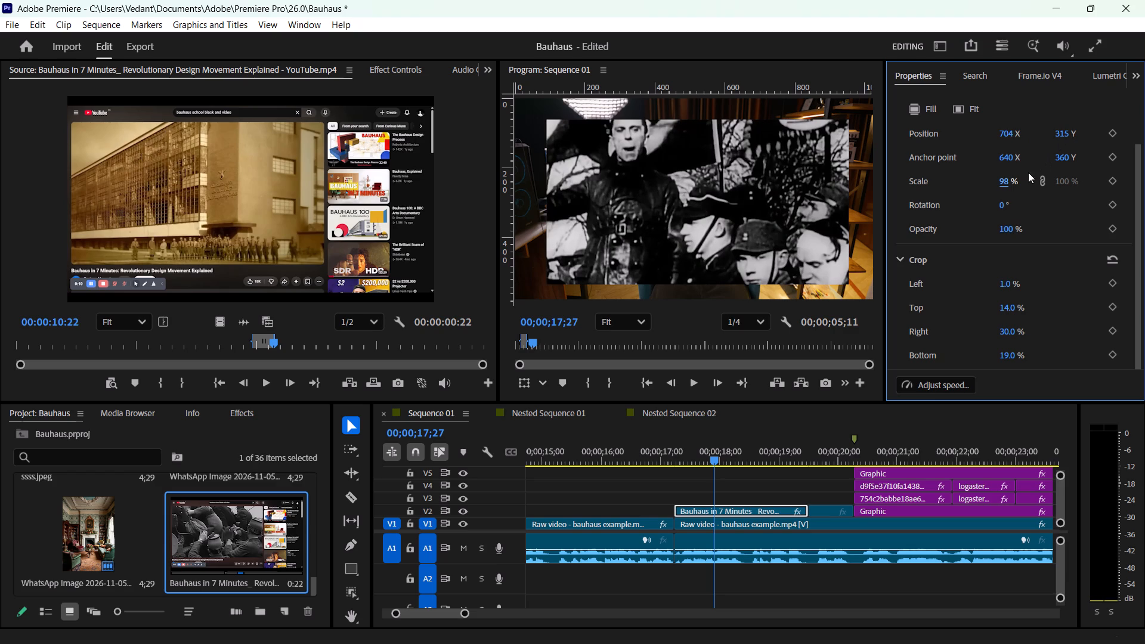
{"action": "left_click_drag", "start_coordinate": [1003, 182], "coordinate": [1059, 181]}
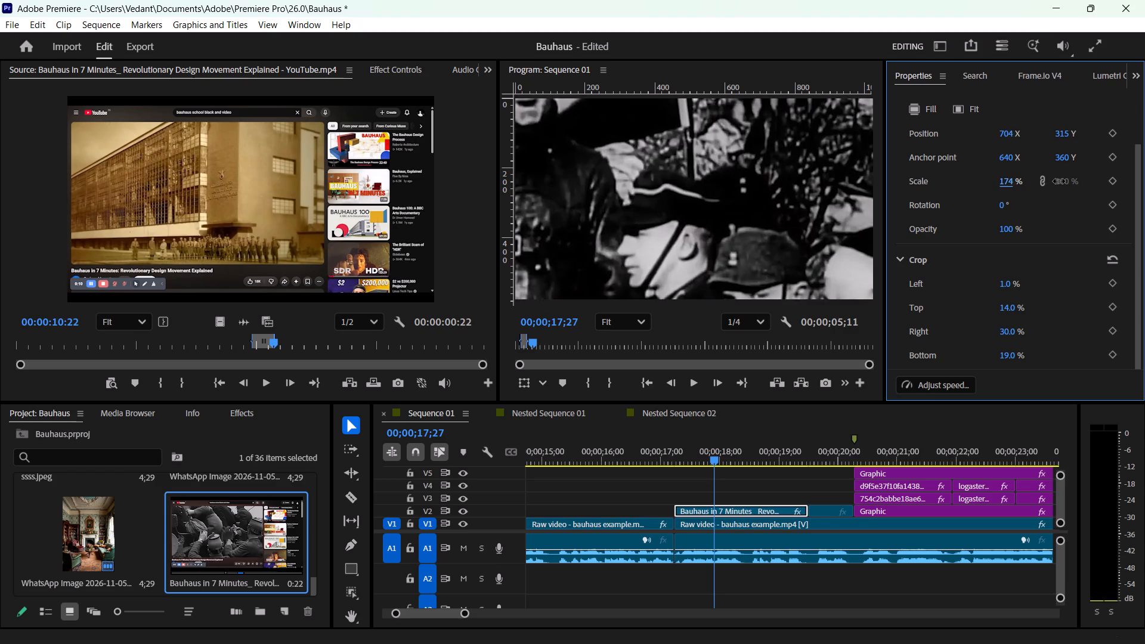
{"action": "left_click_drag", "start_coordinate": [1059, 181], "coordinate": [1031, 188]}
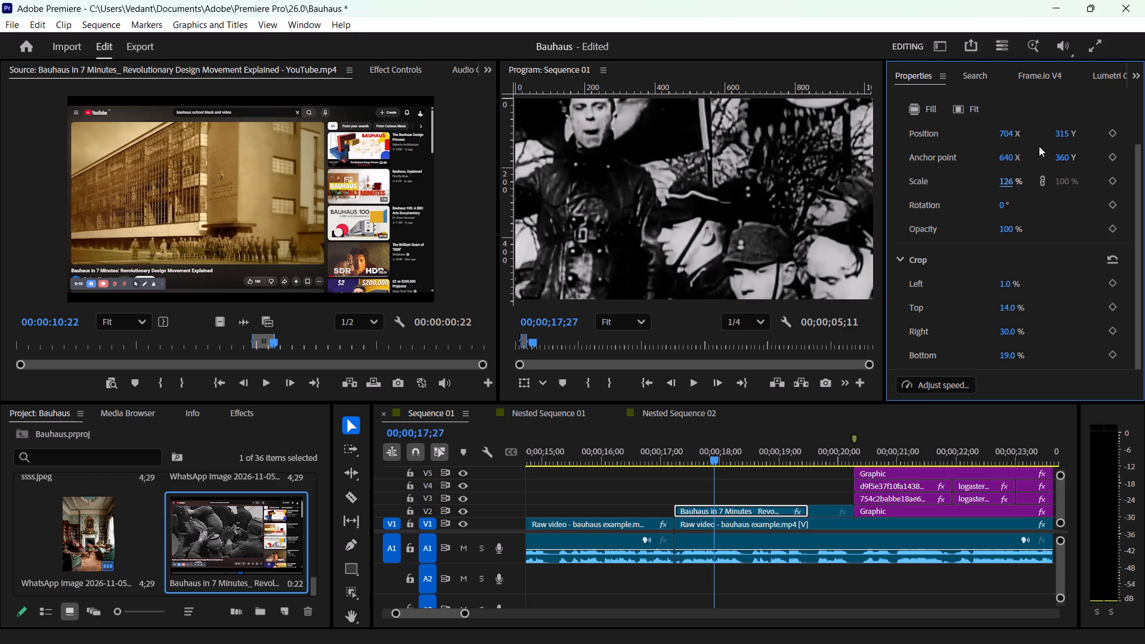
Fine-tune the horizontal position of the uniformed-men excerpt to X 743.
{"action": "left_click_drag", "start_coordinate": [1010, 134], "coordinate": [1030, 132]}
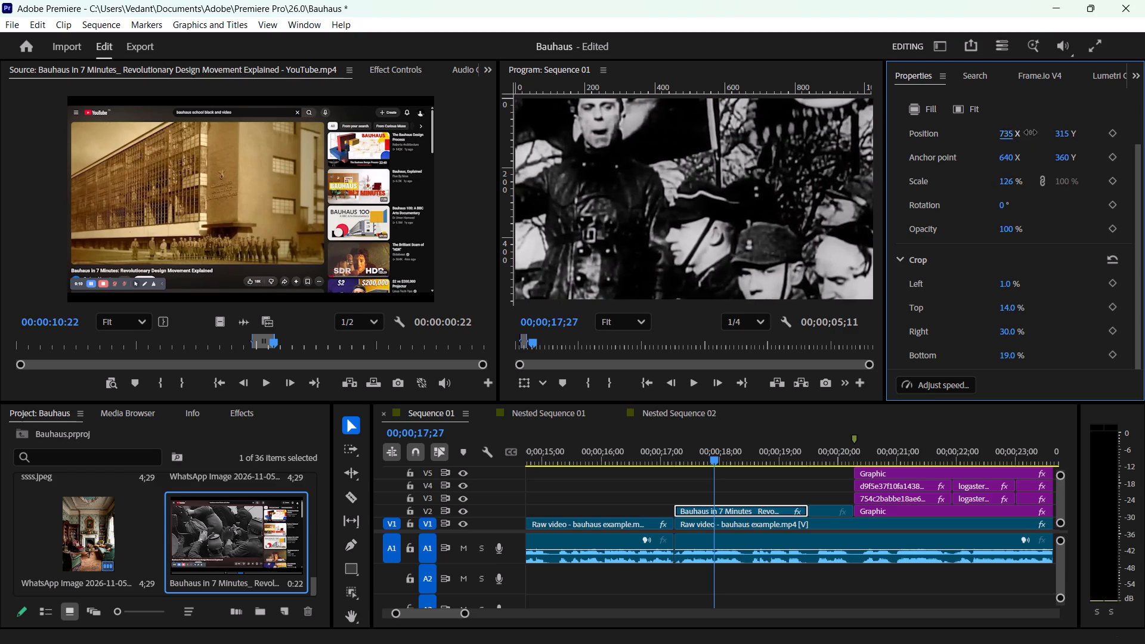
{"action": "left_click_drag", "start_coordinate": [1030, 132], "coordinate": [1031, 150]}
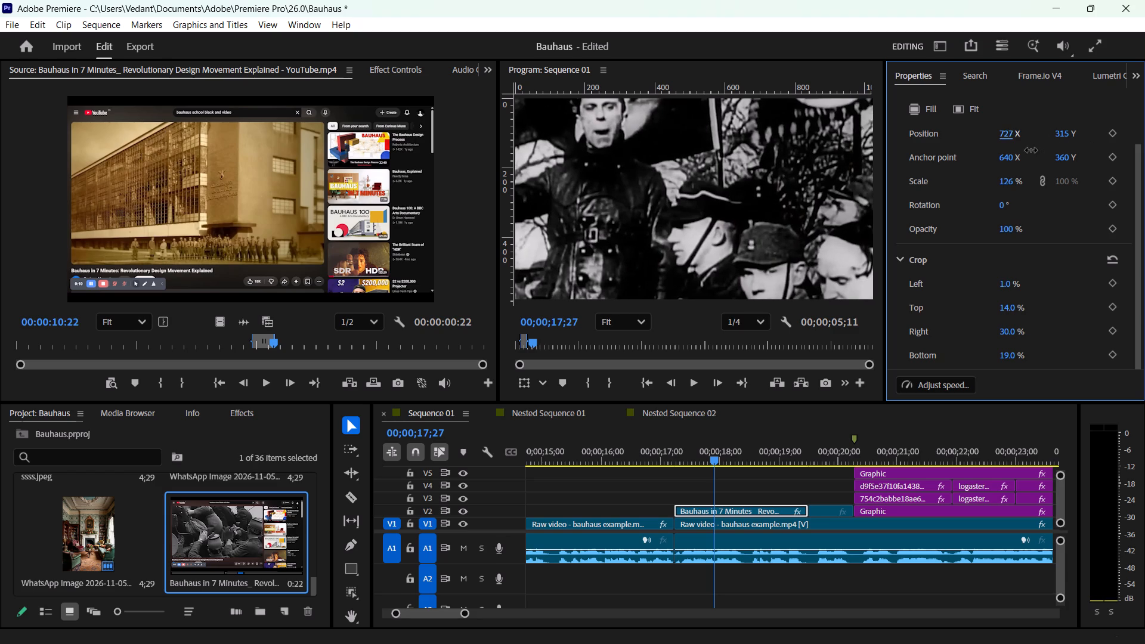
{"action": "left_click_drag", "start_coordinate": [1031, 150], "coordinate": [1050, 148]}
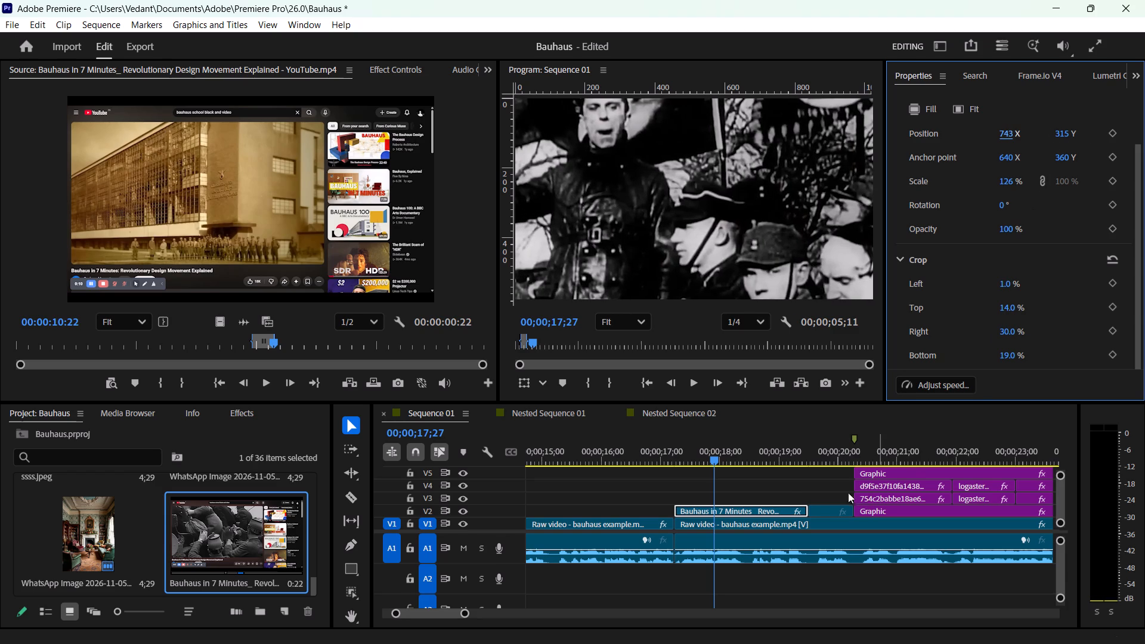
Trim about four frames off the start of the second archival excerpt on V2 so it opens on the Bauhaus building.
{"action": "left_click", "coordinate": [788, 493]}
{"action": "left_click_drag", "start_coordinate": [722, 453], "coordinate": [810, 448]}
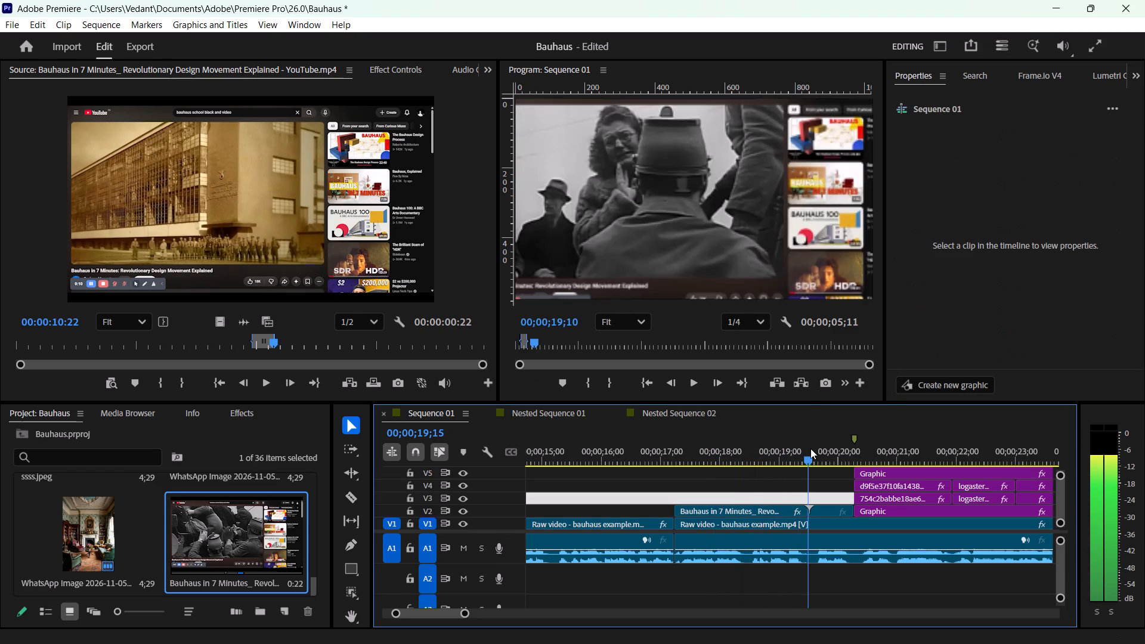
{"action": "left_click_drag", "start_coordinate": [810, 448], "coordinate": [754, 456]}
{"action": "left_click_drag", "start_coordinate": [757, 456], "coordinate": [829, 466]}
{"action": "left_click_drag", "start_coordinate": [813, 457], "coordinate": [806, 447]}
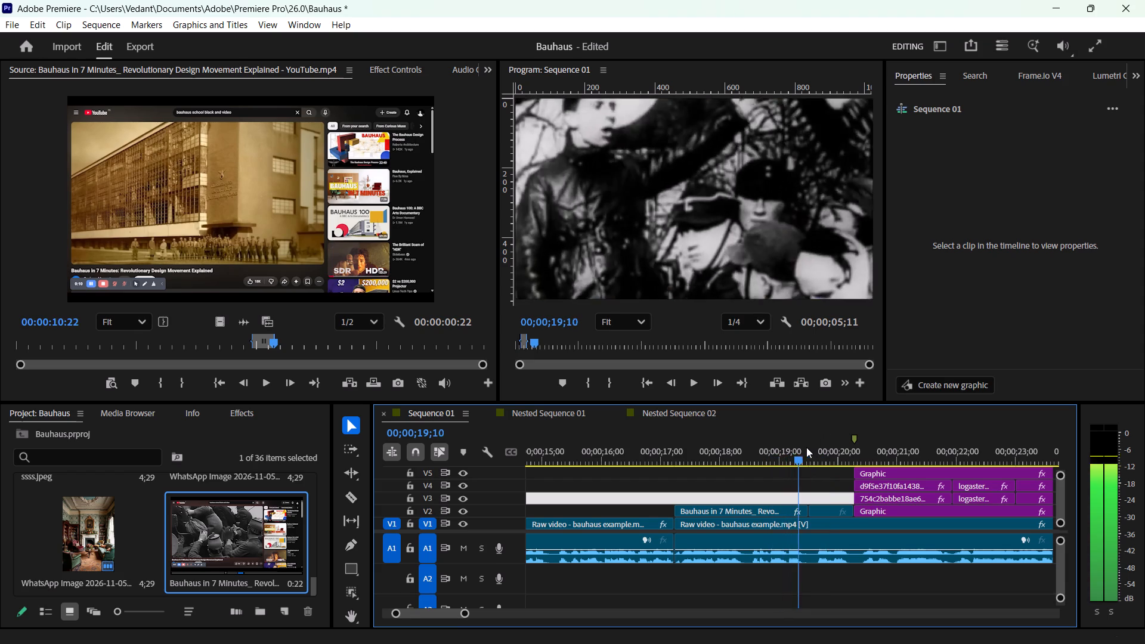
{"action": "left_click_drag", "start_coordinate": [806, 447], "coordinate": [809, 448]}
{"action": "left_click", "coordinate": [816, 512]}
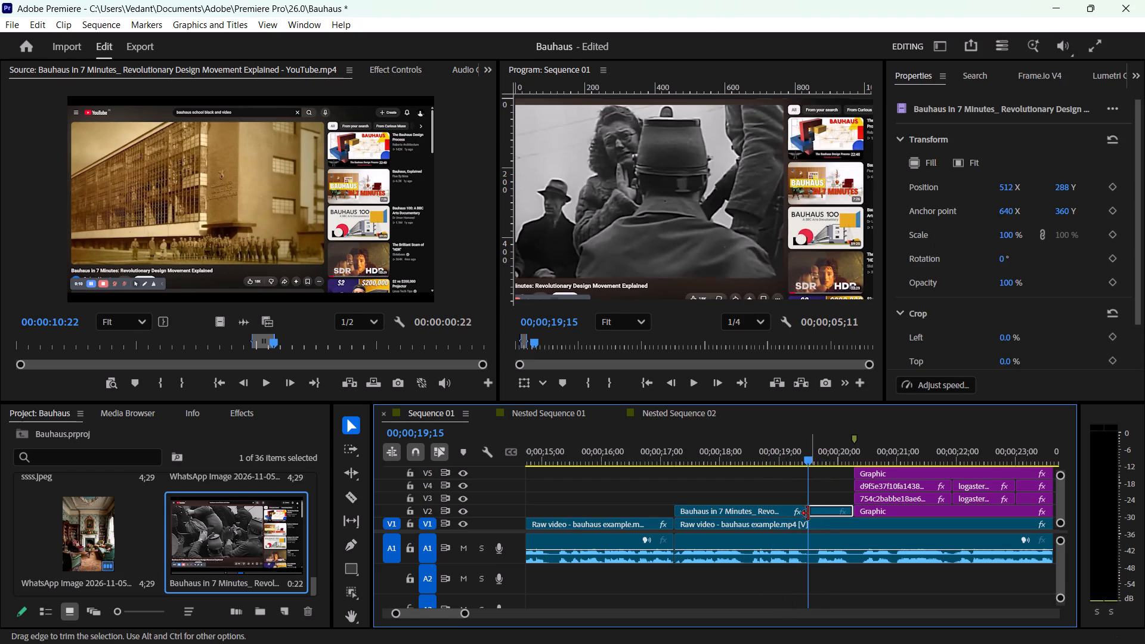
{"action": "left_click", "coordinate": [808, 511]}
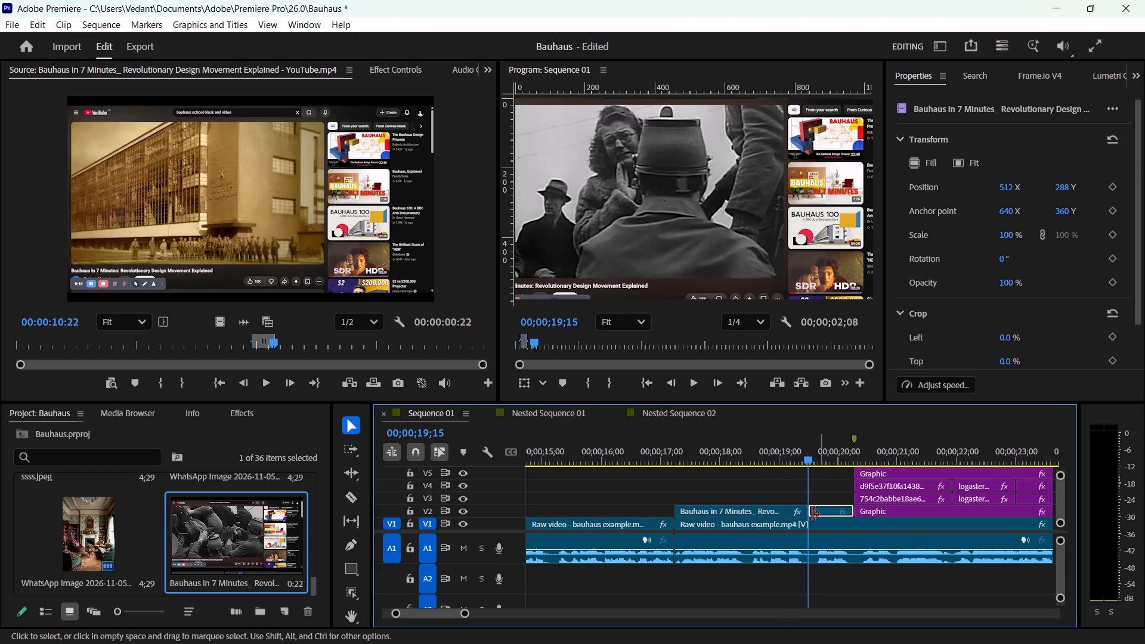
{"action": "left_click_drag", "start_coordinate": [812, 508], "coordinate": [820, 508]}
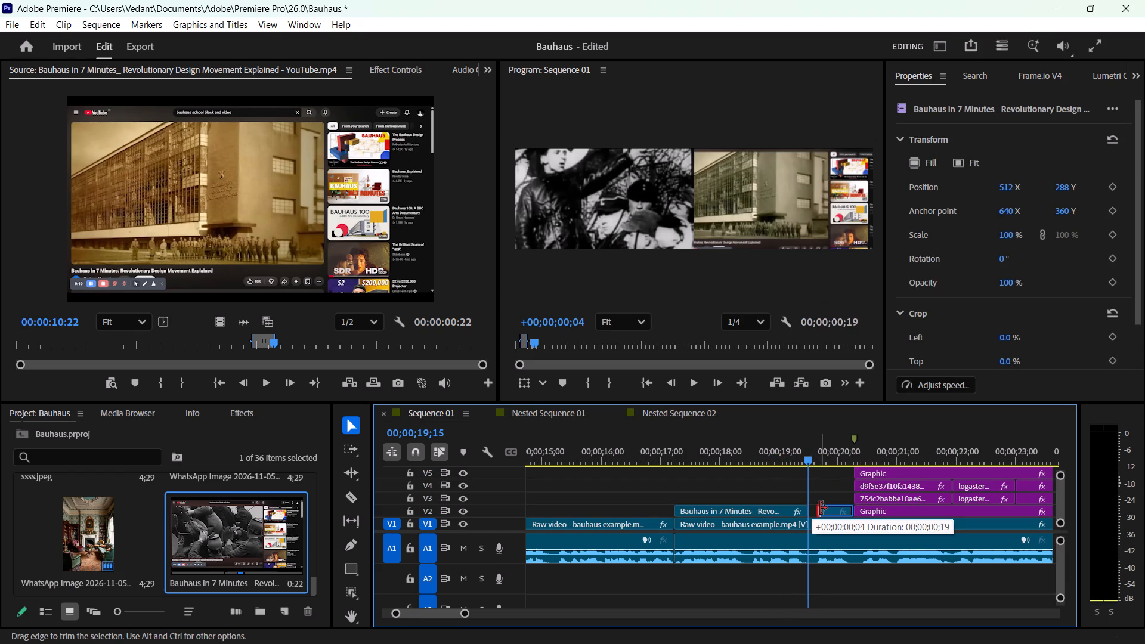
{"action": "left_click_drag", "start_coordinate": [820, 508], "coordinate": [819, 508]}
Move the building excerpt back against the uniformed-men excerpt and extend its end to meet the graphics.
{"action": "left_click_drag", "start_coordinate": [830, 511], "coordinate": [819, 512]}
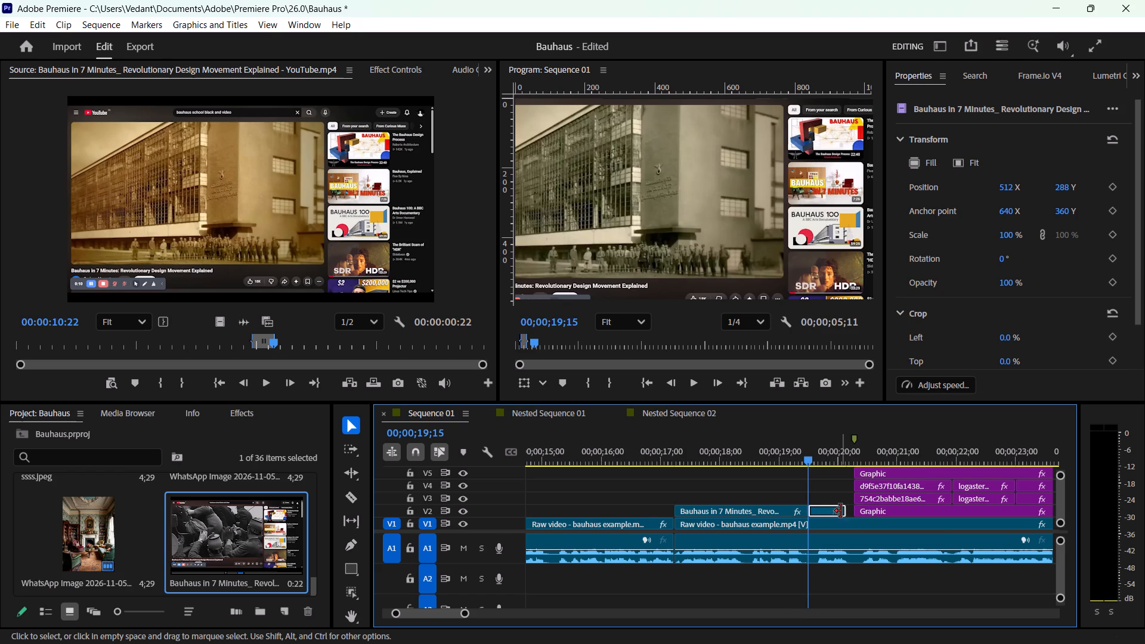
{"action": "left_click_drag", "start_coordinate": [844, 510], "coordinate": [849, 510]}
Crop the building excerpt 14% at the top, 30% right, 19% bottom and 9% left to hide the YouTube page.
{"action": "scroll", "coordinate": [967, 216], "scroll_direction": "down", "scroll_amount": 5}
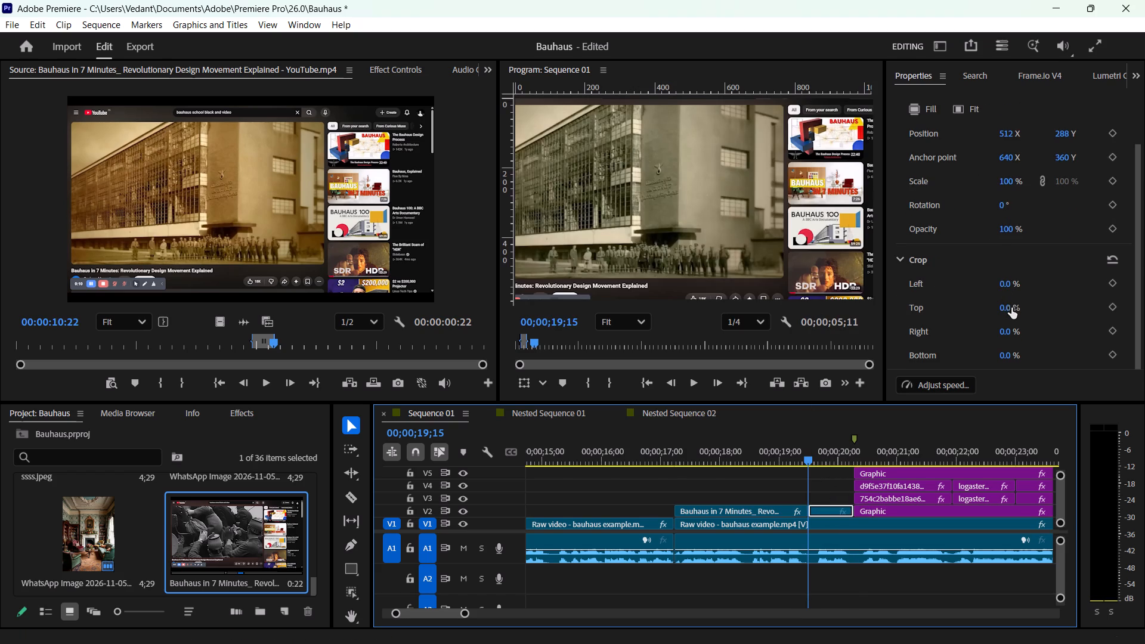
{"action": "left_click", "coordinate": [1011, 311]}
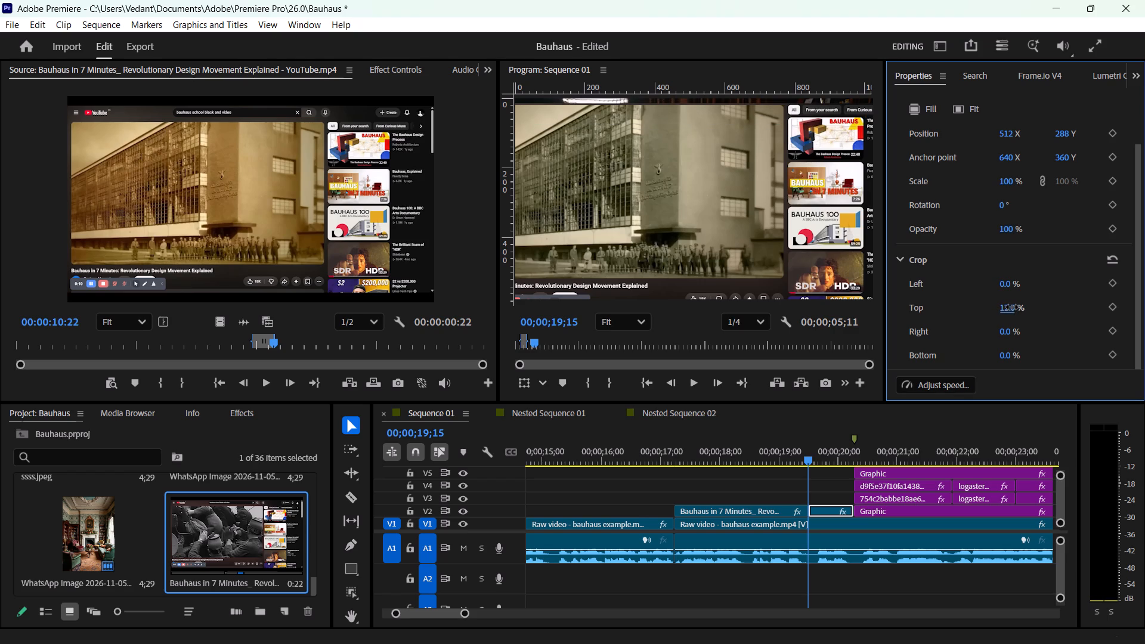
{"action": "left_click_drag", "start_coordinate": [1005, 329], "coordinate": [1014, 327]}
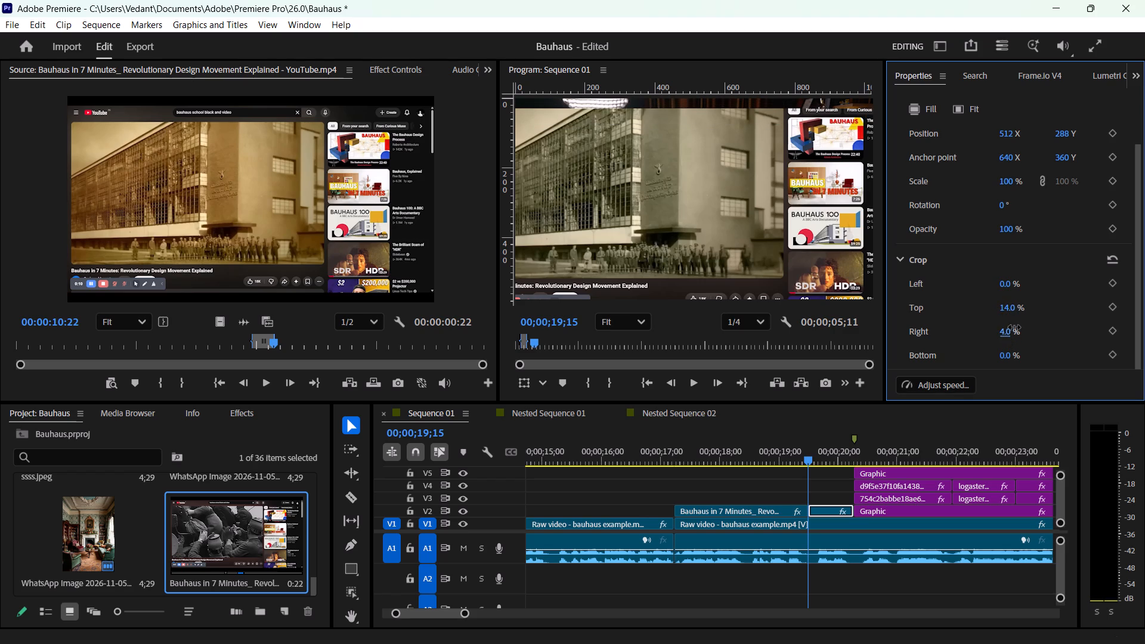
{"action": "left_click_drag", "start_coordinate": [1014, 327], "coordinate": [1030, 329]}
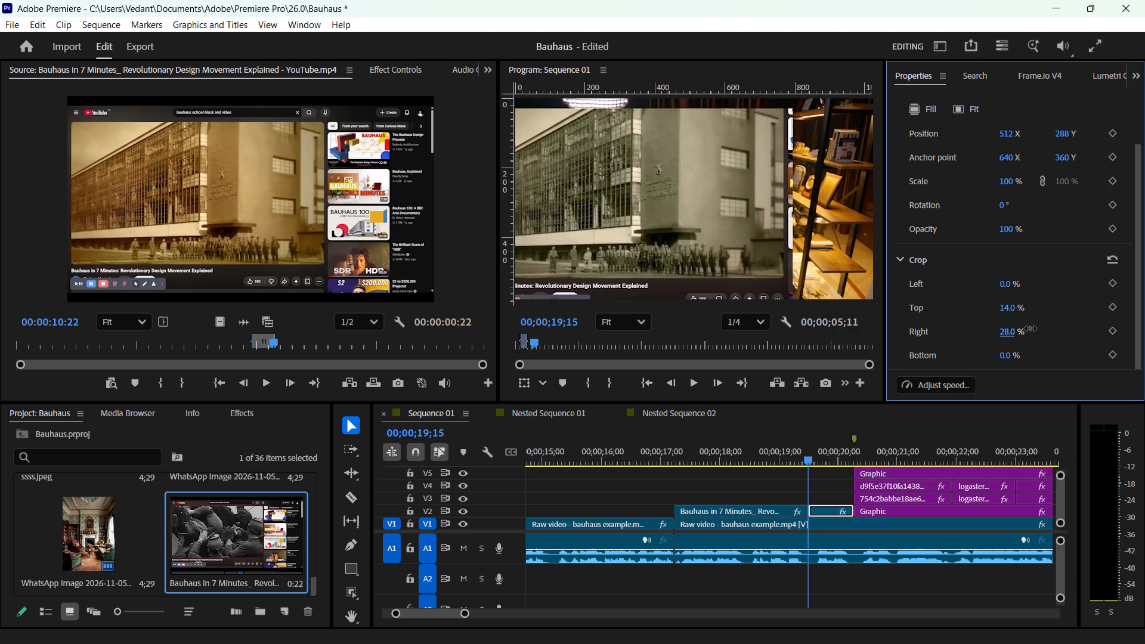
{"action": "left_click_drag", "start_coordinate": [1030, 329], "coordinate": [1029, 329]}
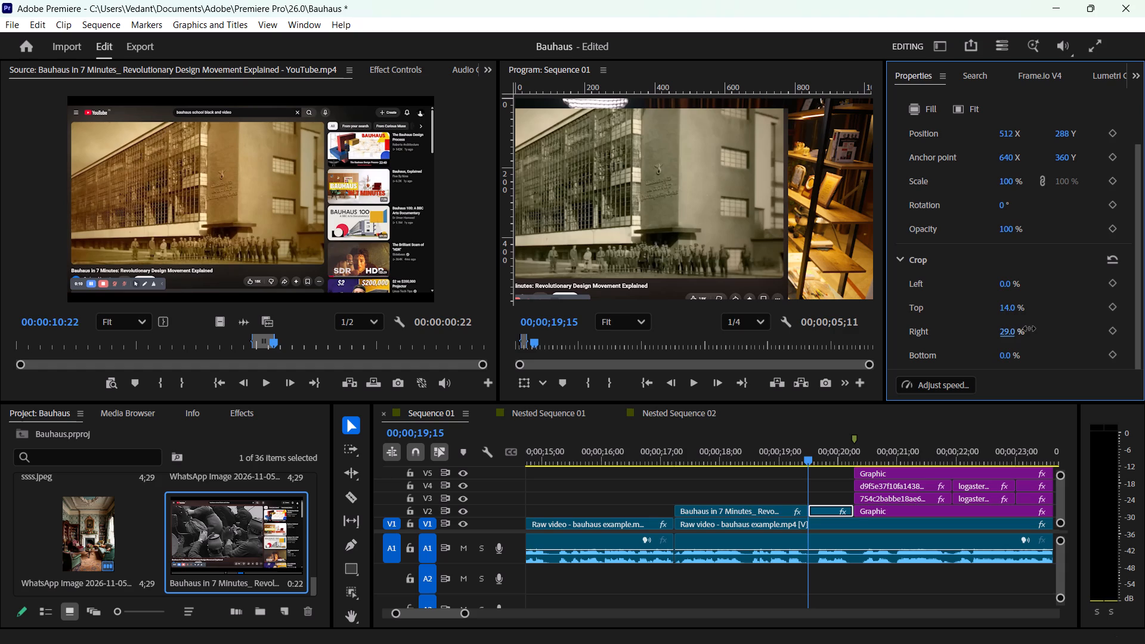
{"action": "left_click_drag", "start_coordinate": [1029, 329], "coordinate": [1030, 329]}
{"action": "scroll", "coordinate": [1054, 321], "scroll_direction": "down", "scroll_amount": 8}
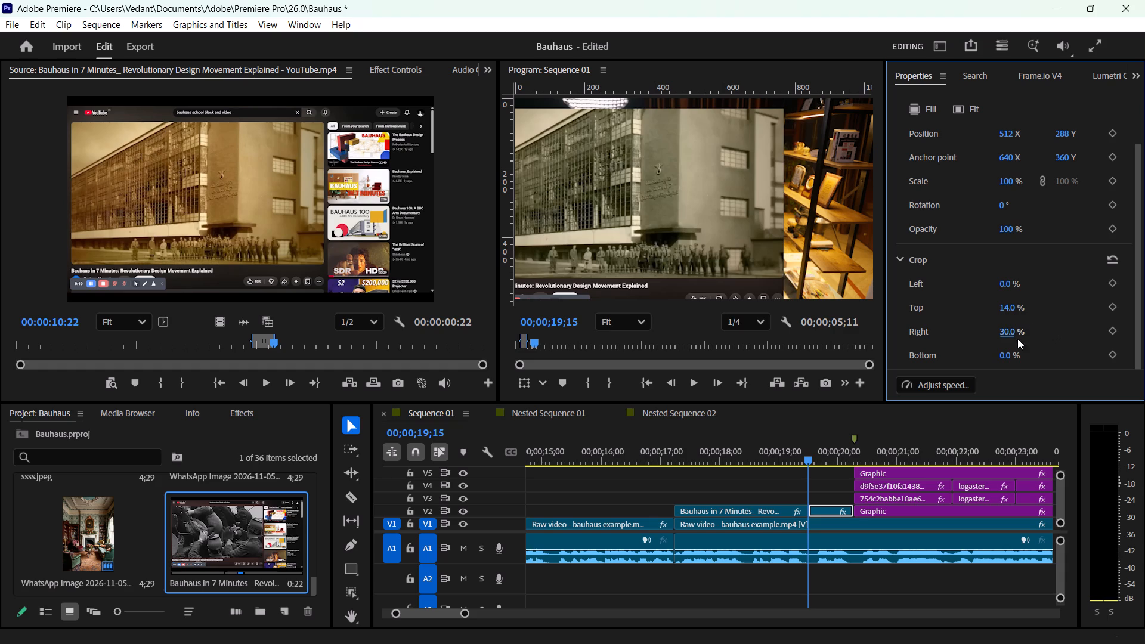
{"action": "left_click_drag", "start_coordinate": [1011, 360], "coordinate": [1020, 360]}
{"action": "left_click_drag", "start_coordinate": [1020, 360], "coordinate": [1027, 361]}
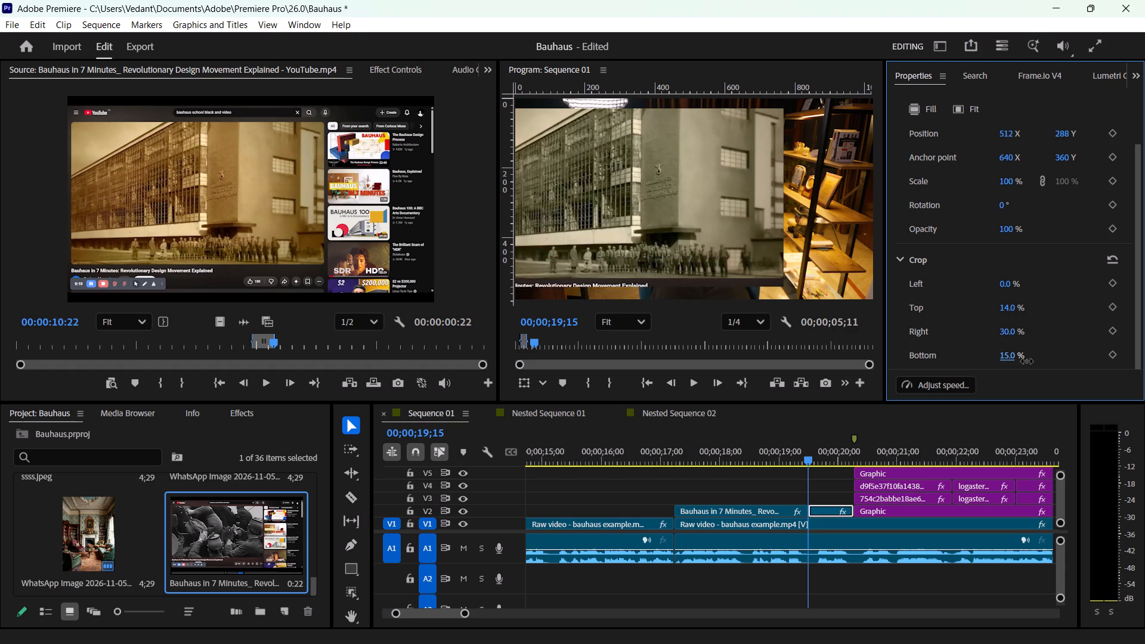
{"action": "left_click_drag", "start_coordinate": [1027, 361], "coordinate": [1030, 361]}
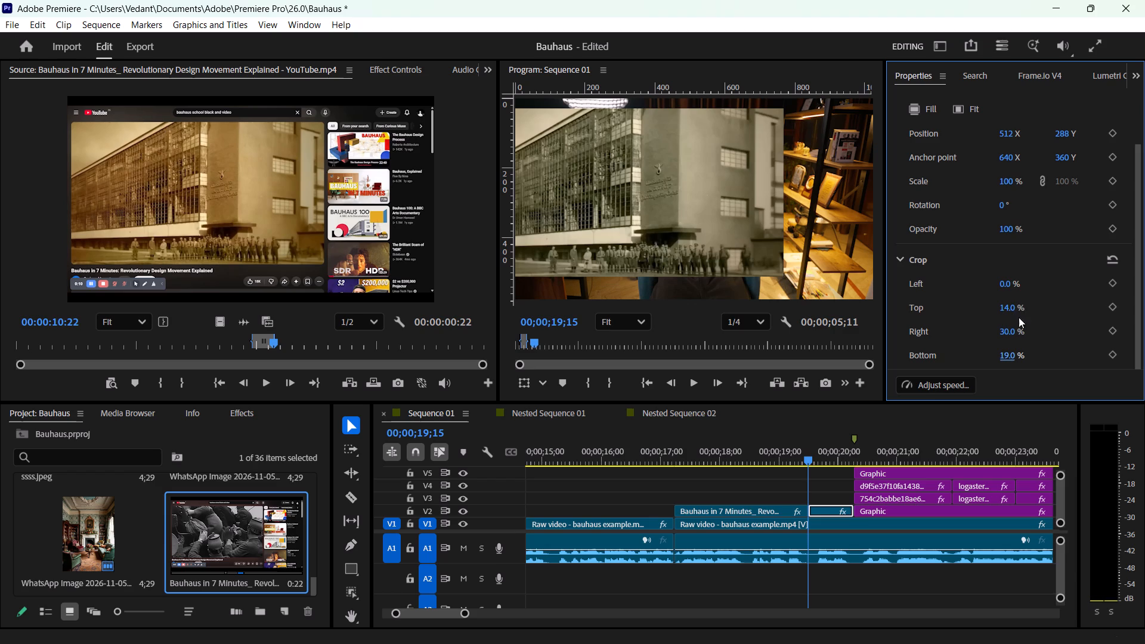
{"action": "left_click_drag", "start_coordinate": [1011, 288], "coordinate": [1030, 295]}
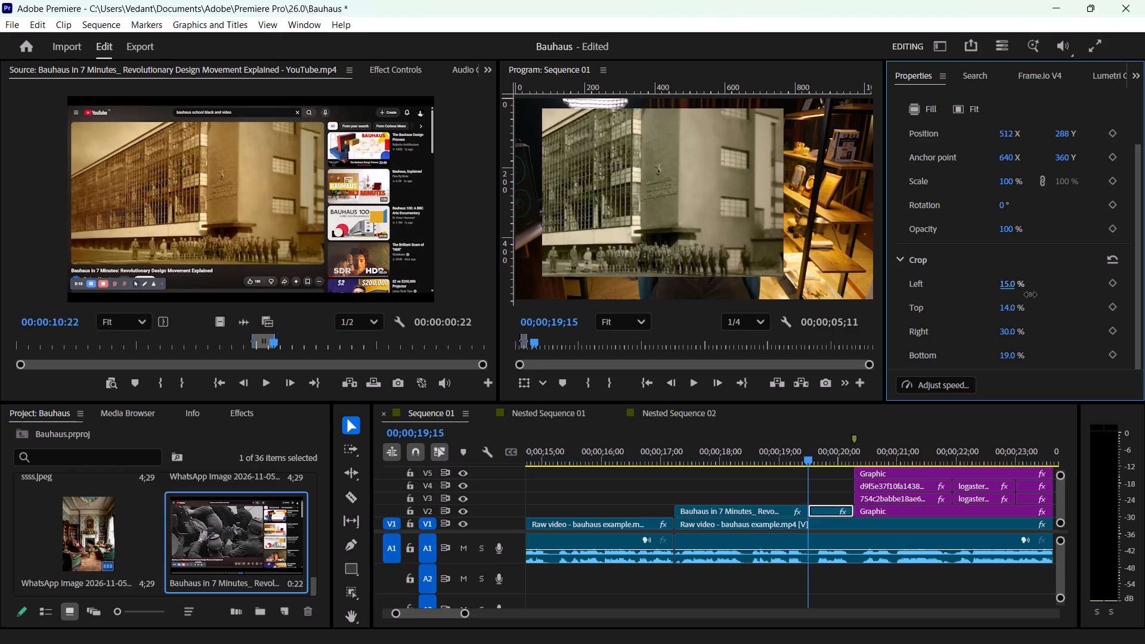
{"action": "left_click_drag", "start_coordinate": [1030, 295], "coordinate": [1028, 295]}
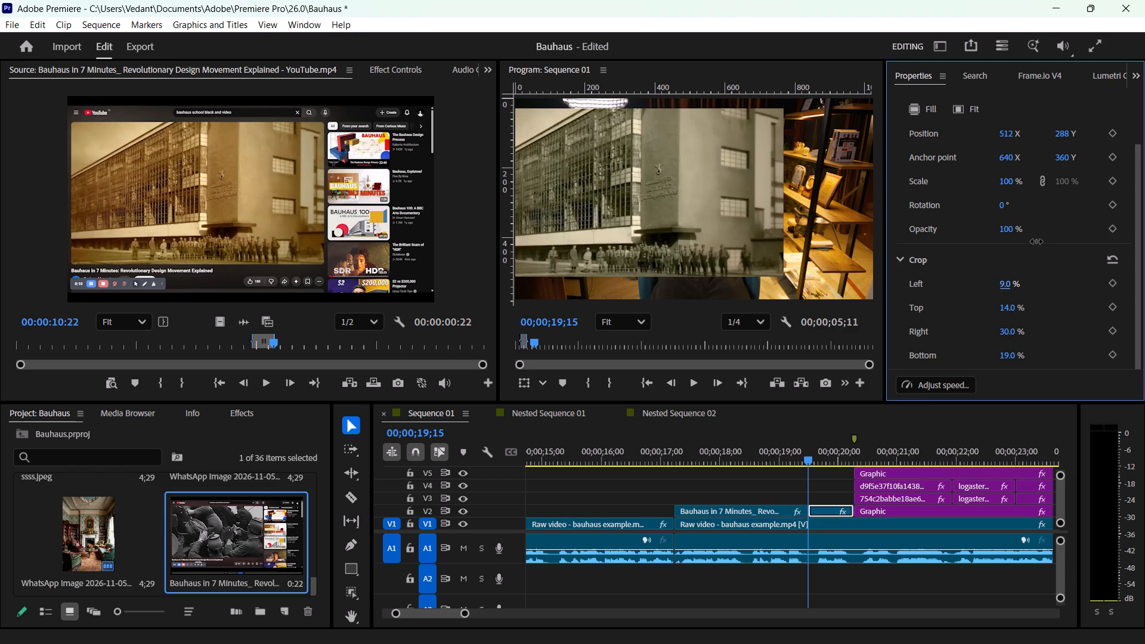
Centre the cropped building excerpt in the frame at position X 645, Y 311.
{"action": "left_click_drag", "start_coordinate": [1013, 138], "coordinate": [1144, 171]}
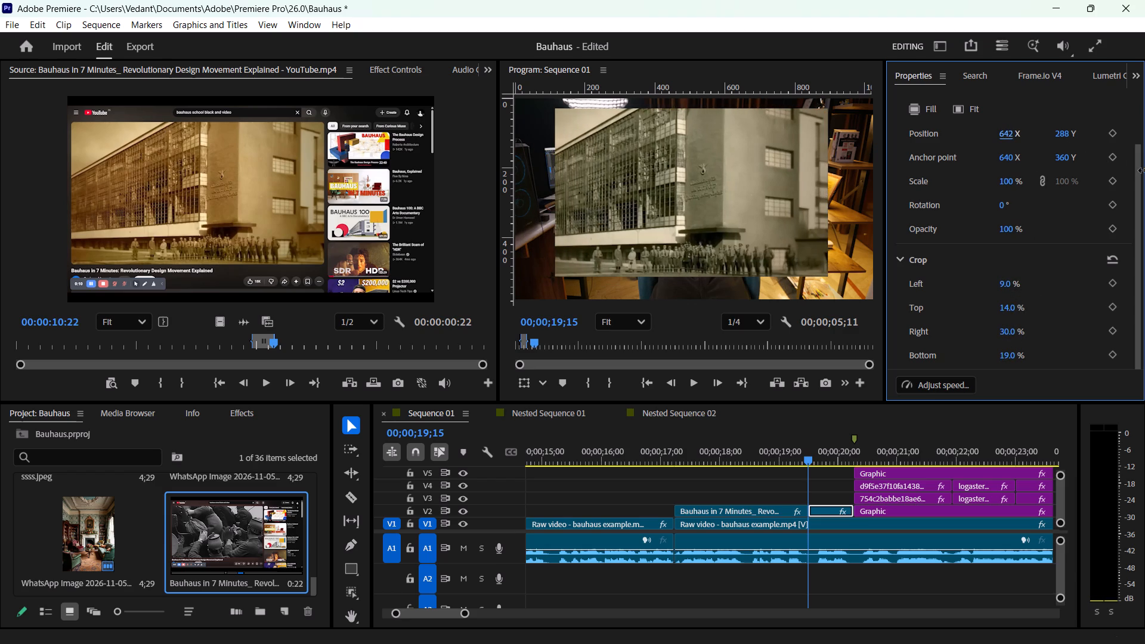
{"action": "left_click_drag", "start_coordinate": [1144, 171], "coordinate": [1144, 208]}
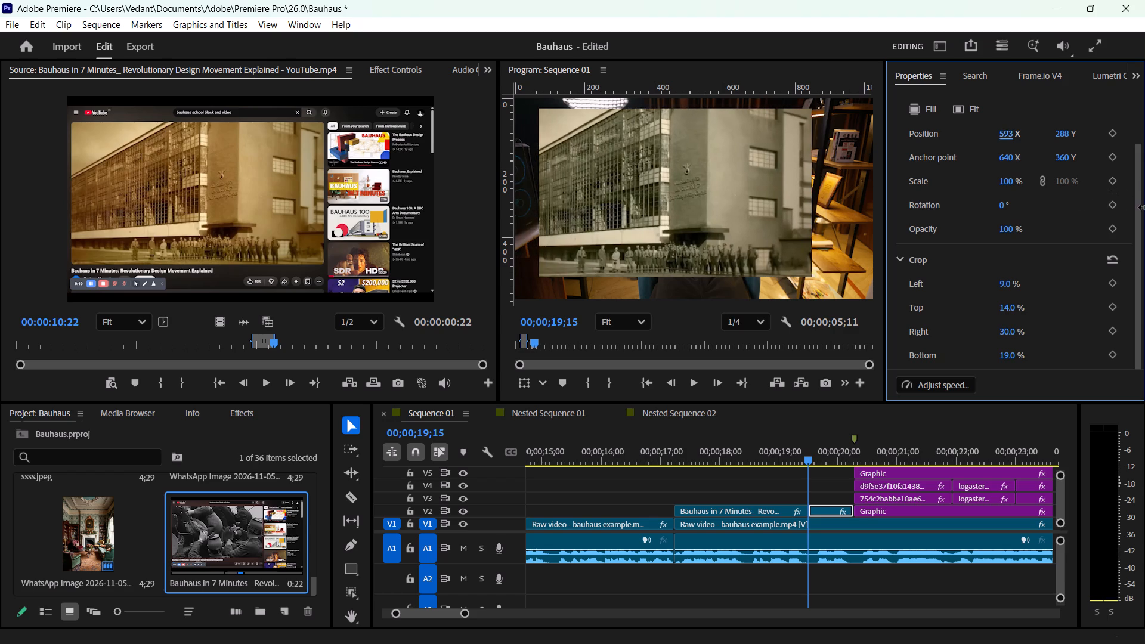
{"action": "left_click_drag", "start_coordinate": [1144, 208], "coordinate": [1144, 209]}
{"action": "left_click_drag", "start_coordinate": [1011, 132], "coordinate": [1045, 136]}
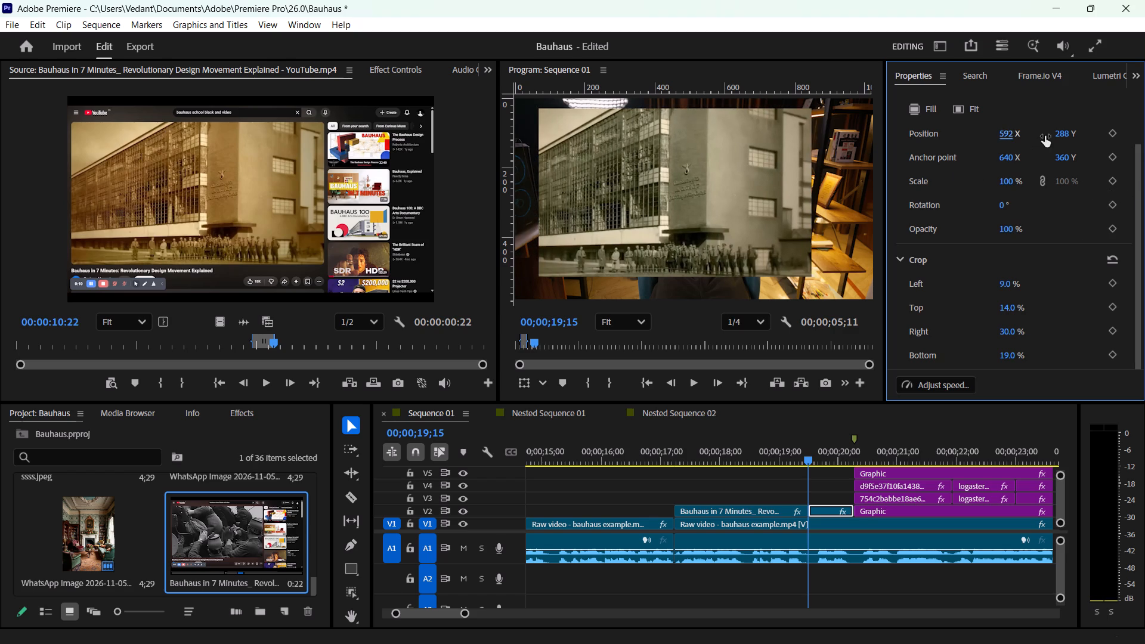
{"action": "left_click_drag", "start_coordinate": [1045, 136], "coordinate": [1070, 152]}
{"action": "left_click_drag", "start_coordinate": [1070, 132], "coordinate": [1101, 133]}
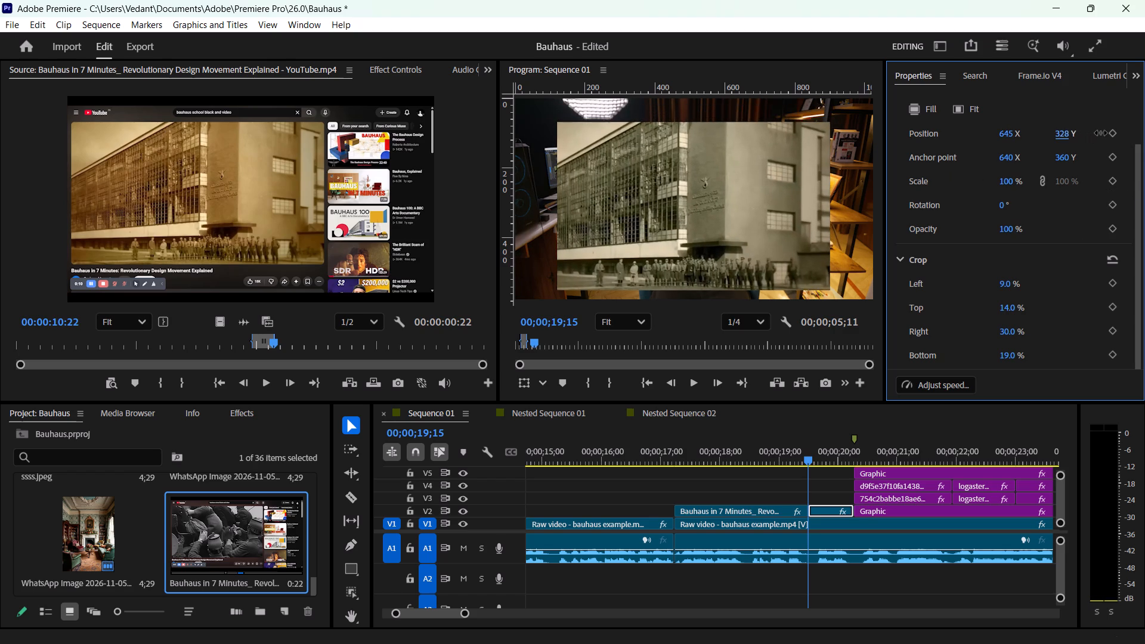
{"action": "left_click_drag", "start_coordinate": [1101, 133], "coordinate": [1091, 136]}
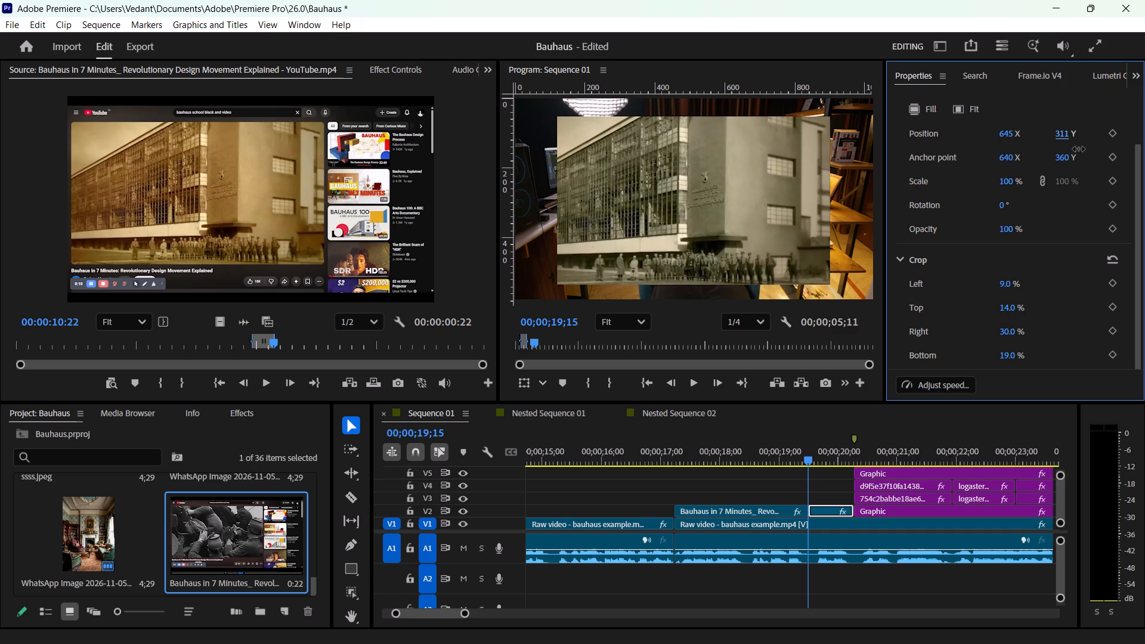
Scale the building excerpt to 139% and shift it to X 679 so it fills the frame.
{"action": "left_click_drag", "start_coordinate": [1012, 184], "coordinate": [1025, 182]}
{"action": "left_click_drag", "start_coordinate": [1013, 134], "coordinate": [1042, 134]}
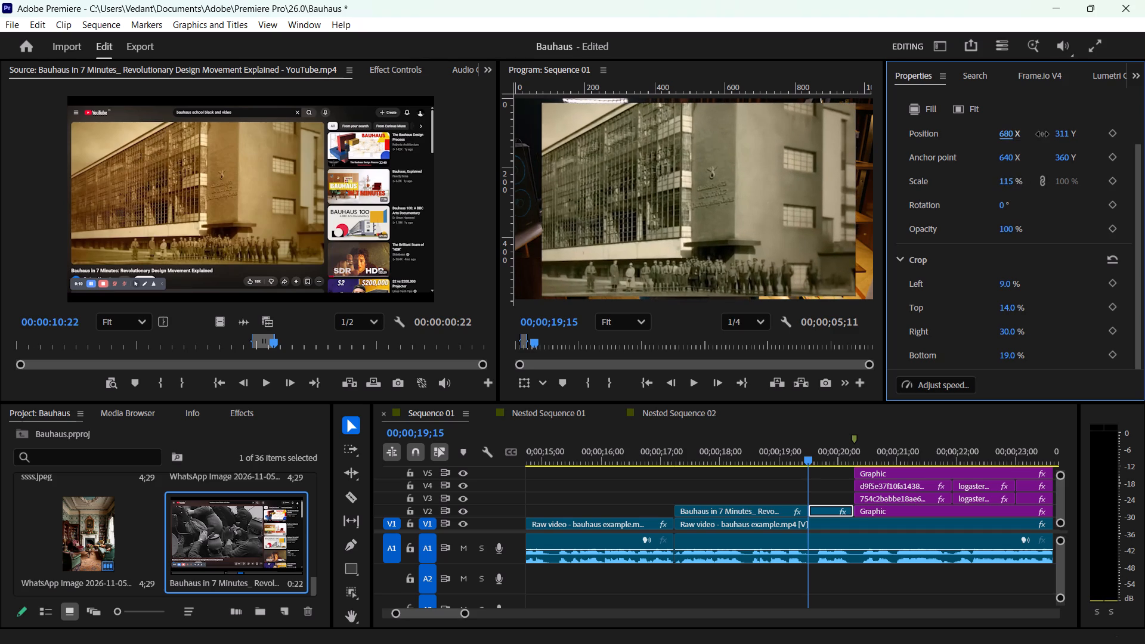
{"action": "left_click_drag", "start_coordinate": [1042, 134], "coordinate": [1042, 135]}
{"action": "left_click_drag", "start_coordinate": [1008, 179], "coordinate": [1016, 179]}
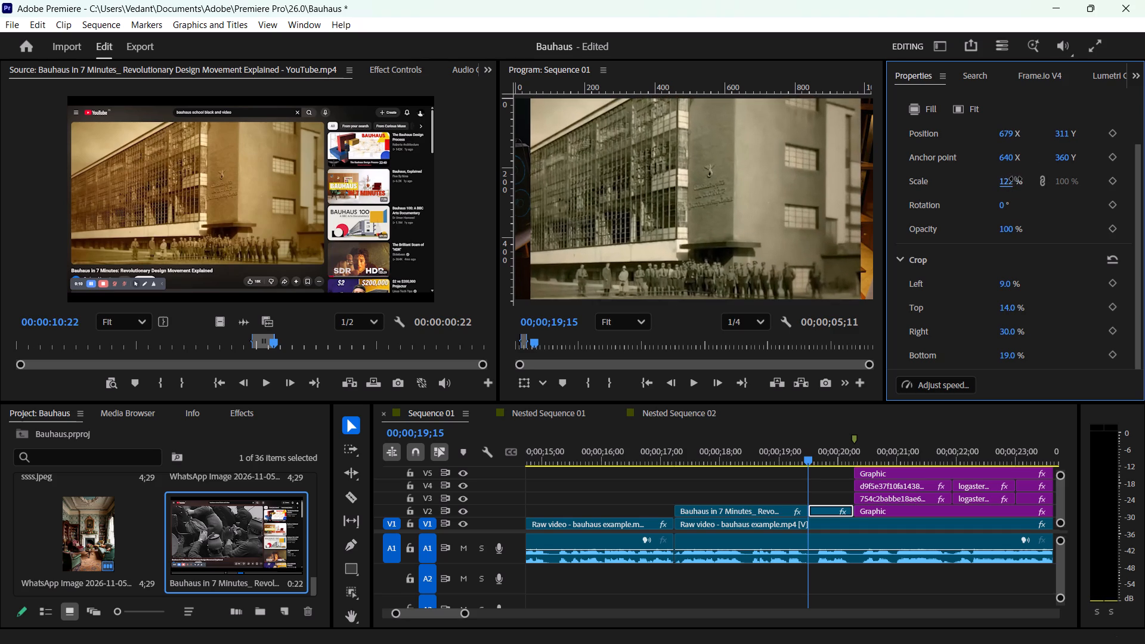
{"action": "left_click_drag", "start_coordinate": [1016, 179], "coordinate": [1025, 179]}
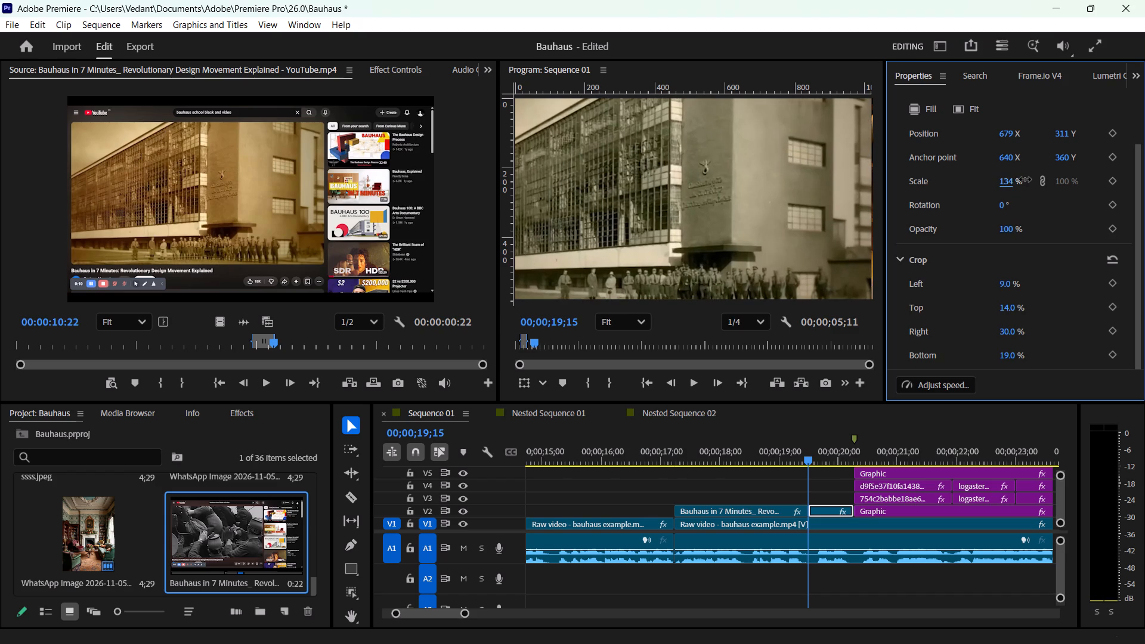
{"action": "left_click_drag", "start_coordinate": [1025, 179], "coordinate": [1030, 181]}
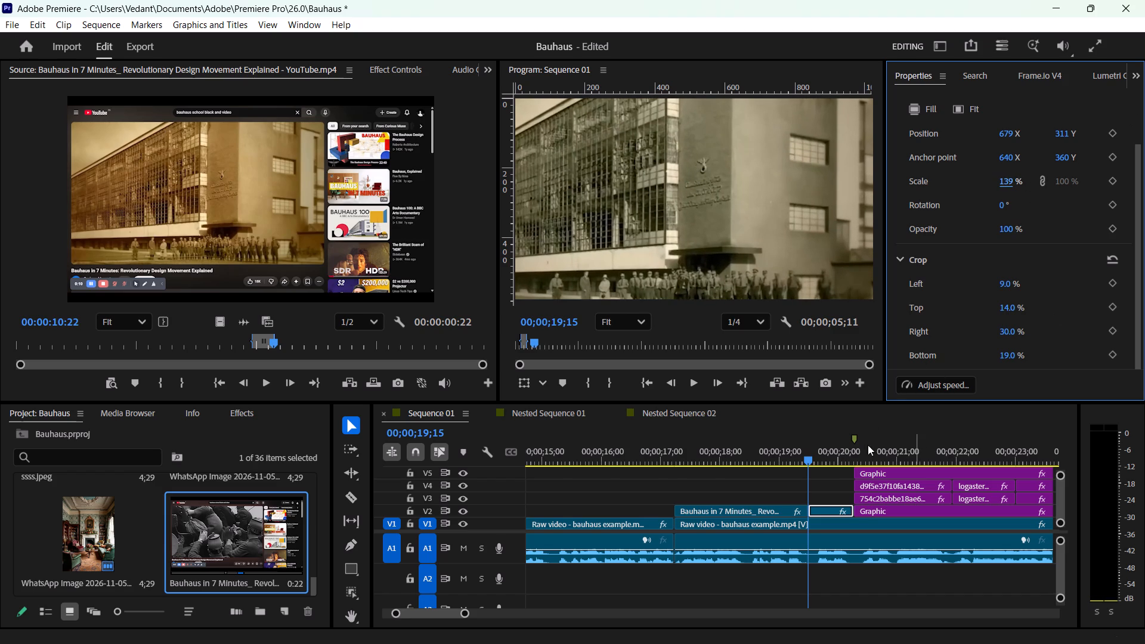
Play back the building excerpt up to the poster graphics, and save the project.
{"action": "left_click", "coordinate": [837, 490]}
{"action": "left_click", "coordinate": [835, 565]}
{"action": "key", "text": "space"}
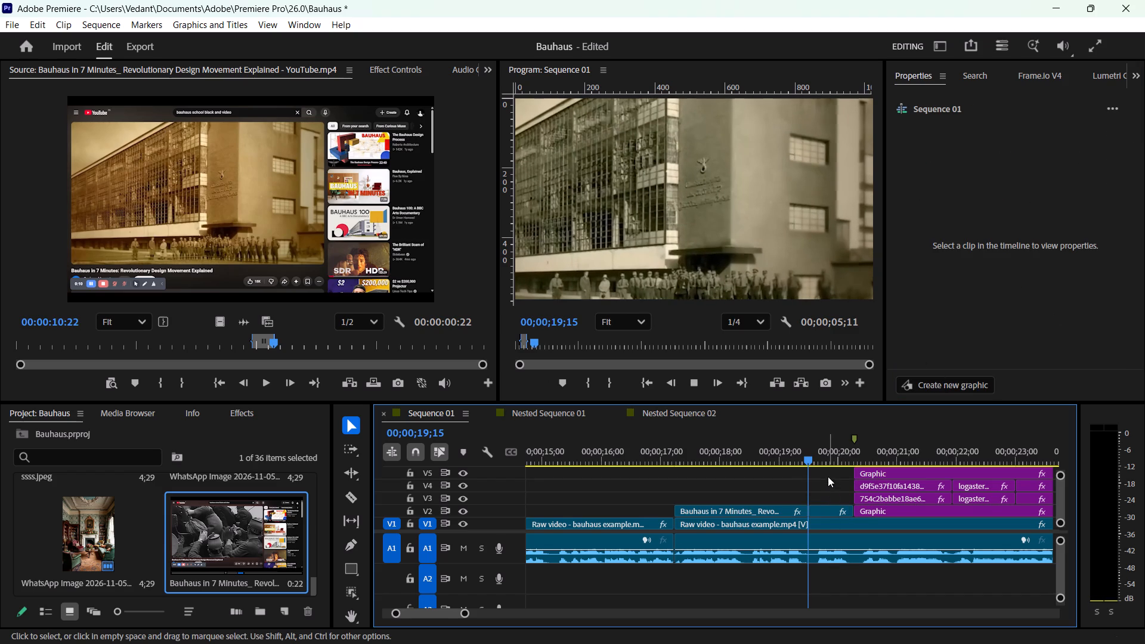
{"action": "key", "text": "space"}
{"action": "left_click_drag", "start_coordinate": [788, 450], "coordinate": [782, 451]}
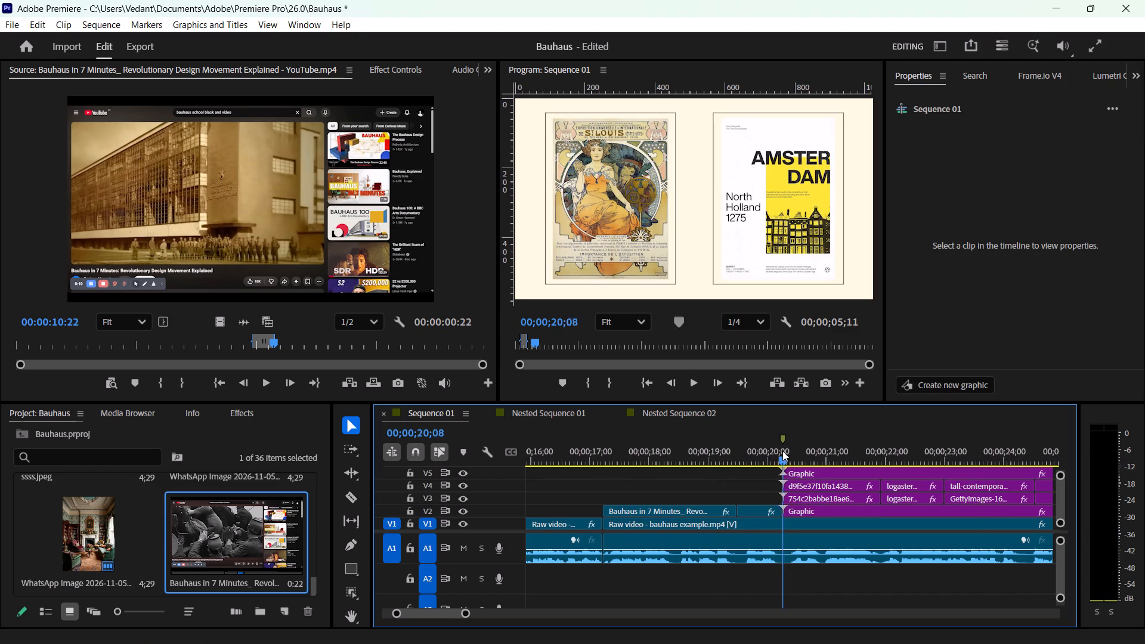
{"action": "left_click_drag", "start_coordinate": [782, 451], "coordinate": [584, 462]}
{"action": "left_click", "coordinate": [701, 599]}
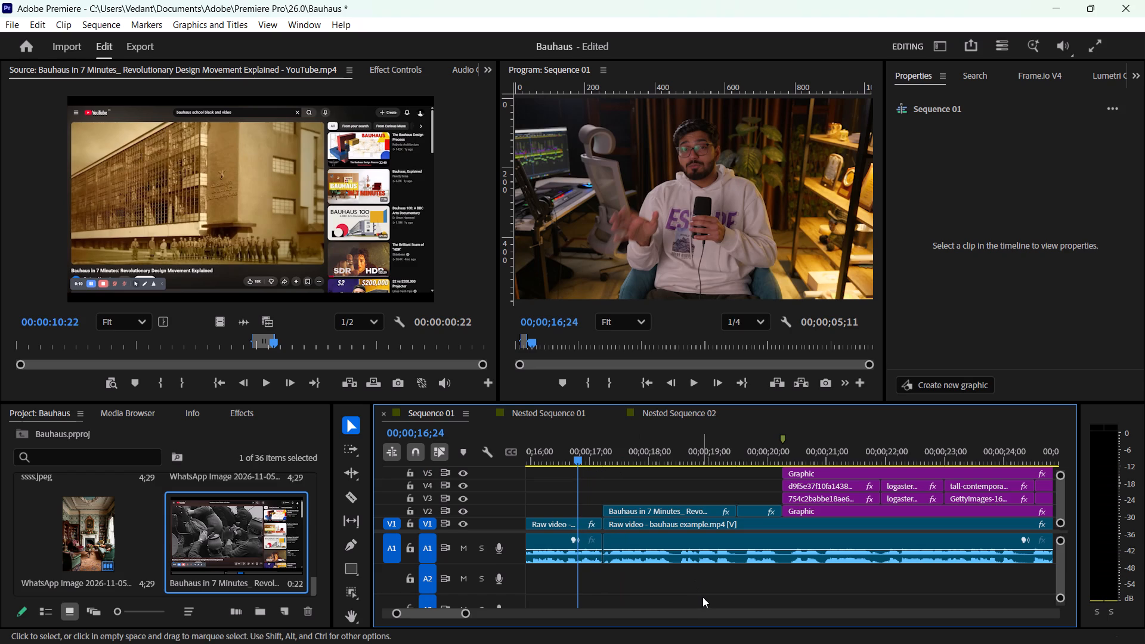
{"action": "key", "text": "ctrl+s"}
Play back the cut from the talking-head video through the crowd excerpt and into the building excerpt.
{"action": "left_click", "coordinate": [707, 589]}
{"action": "key", "text": "space"}
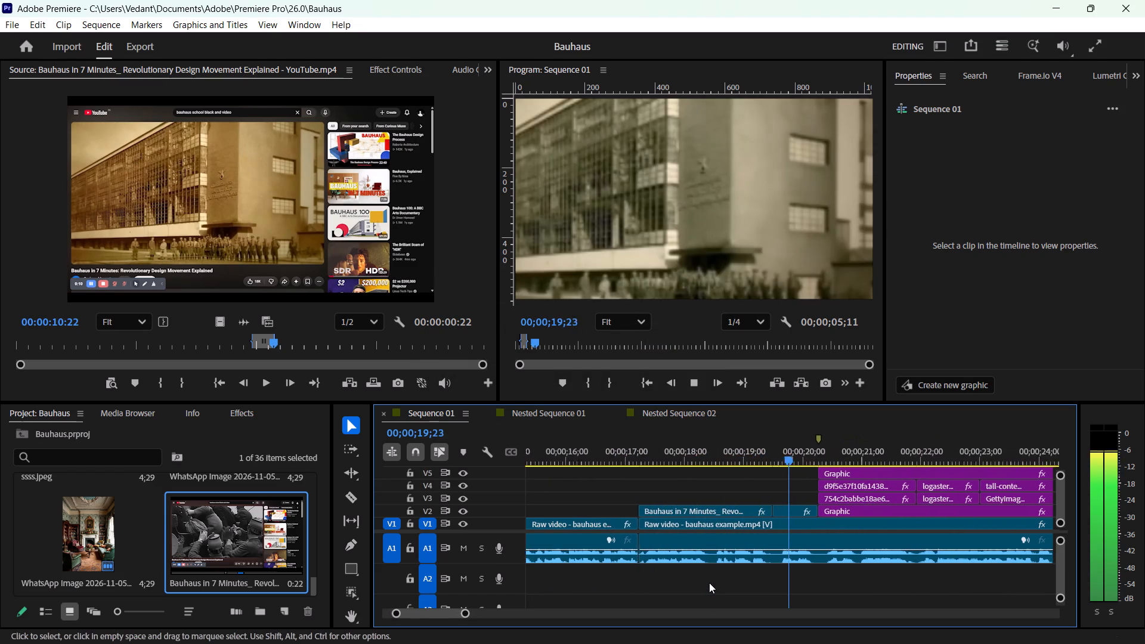
{"action": "key", "text": "space"}
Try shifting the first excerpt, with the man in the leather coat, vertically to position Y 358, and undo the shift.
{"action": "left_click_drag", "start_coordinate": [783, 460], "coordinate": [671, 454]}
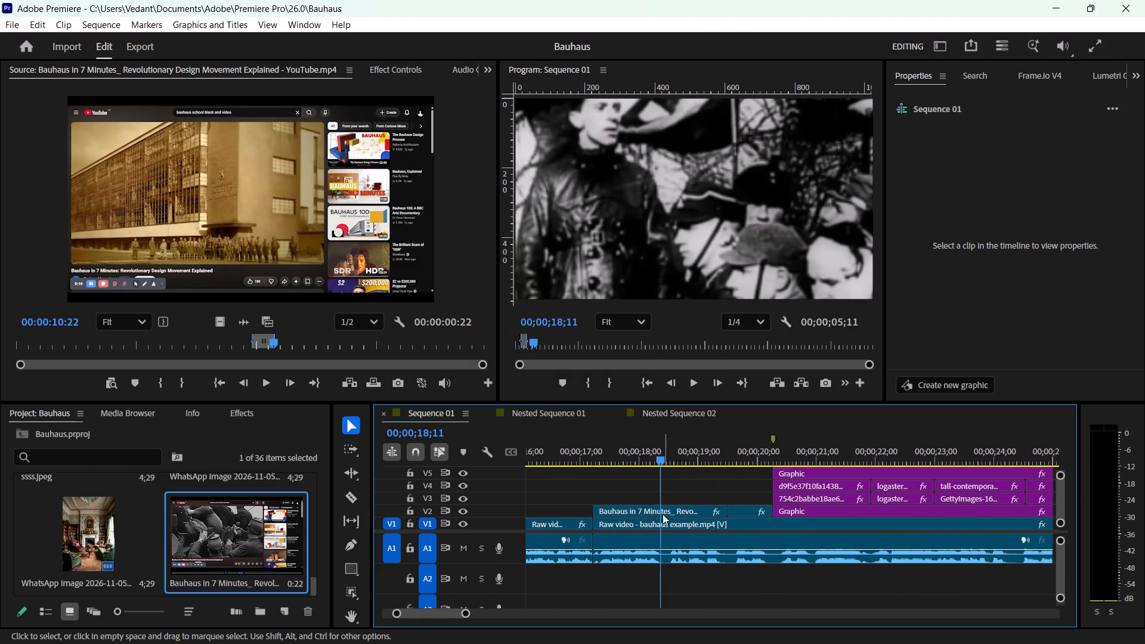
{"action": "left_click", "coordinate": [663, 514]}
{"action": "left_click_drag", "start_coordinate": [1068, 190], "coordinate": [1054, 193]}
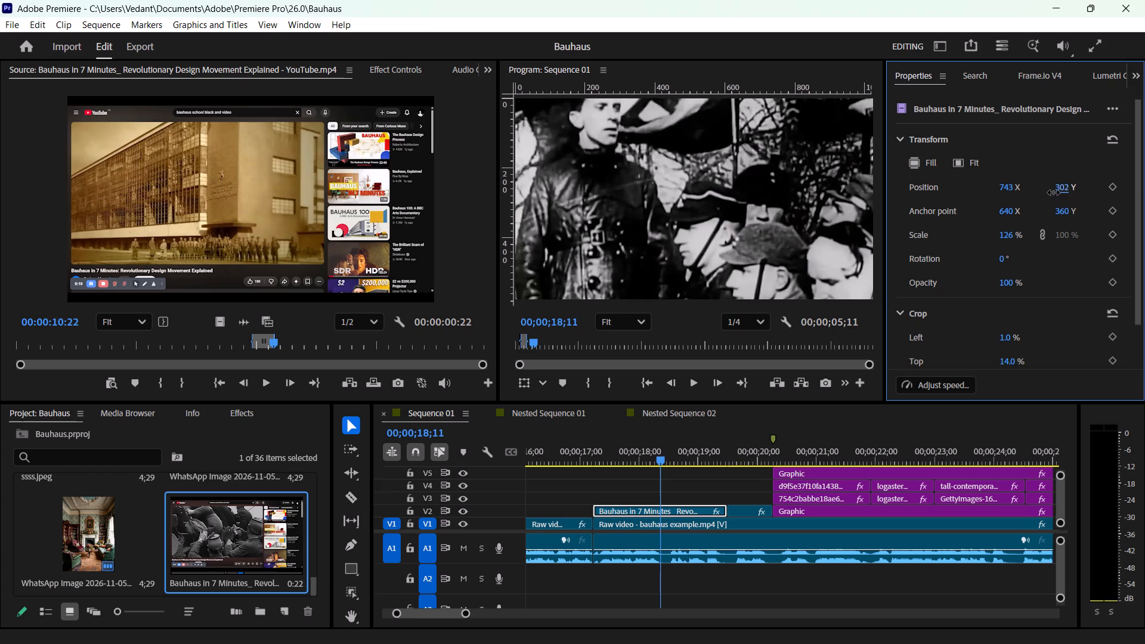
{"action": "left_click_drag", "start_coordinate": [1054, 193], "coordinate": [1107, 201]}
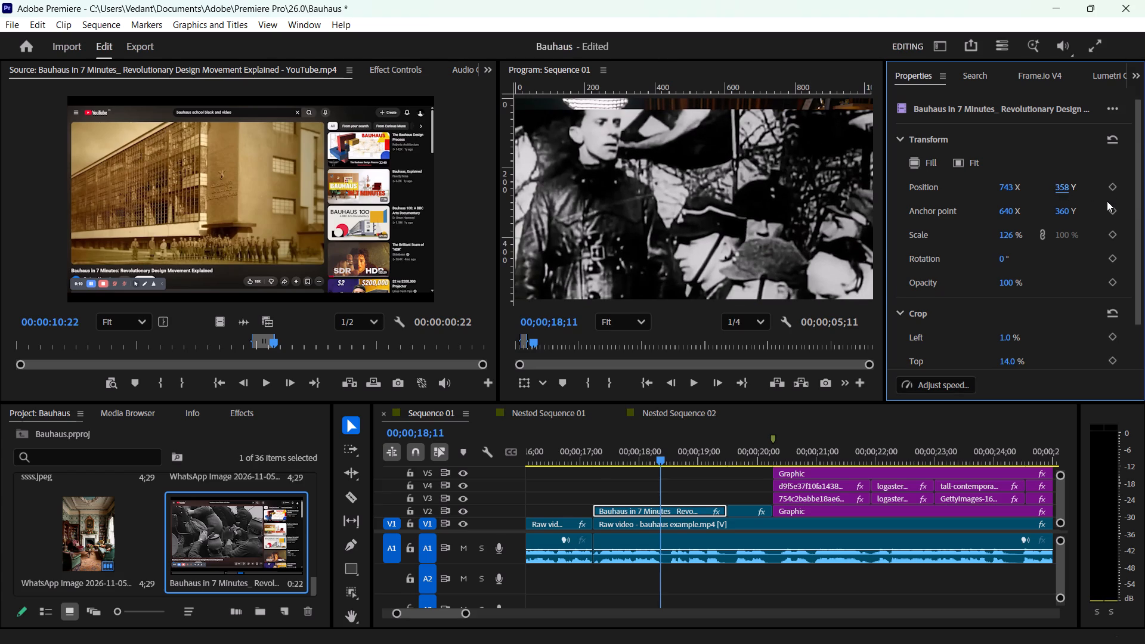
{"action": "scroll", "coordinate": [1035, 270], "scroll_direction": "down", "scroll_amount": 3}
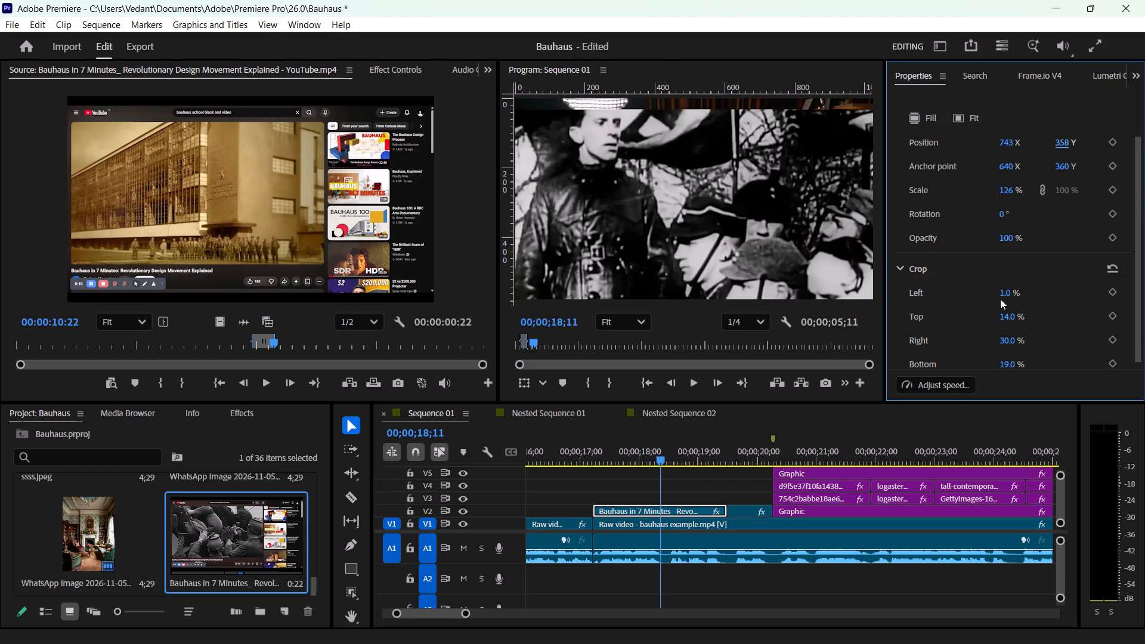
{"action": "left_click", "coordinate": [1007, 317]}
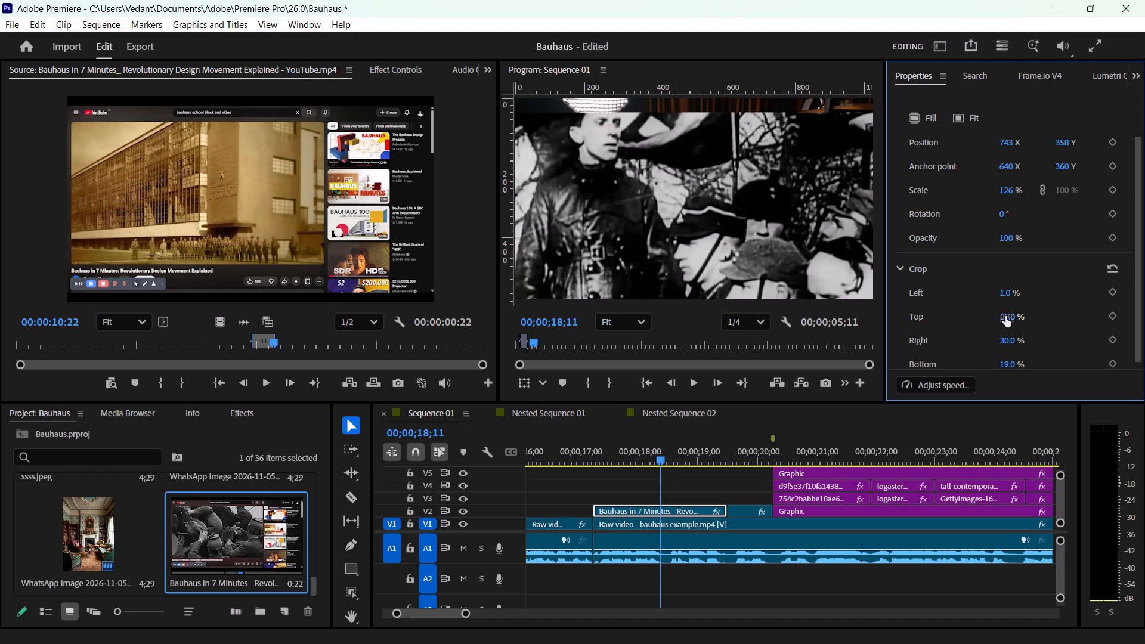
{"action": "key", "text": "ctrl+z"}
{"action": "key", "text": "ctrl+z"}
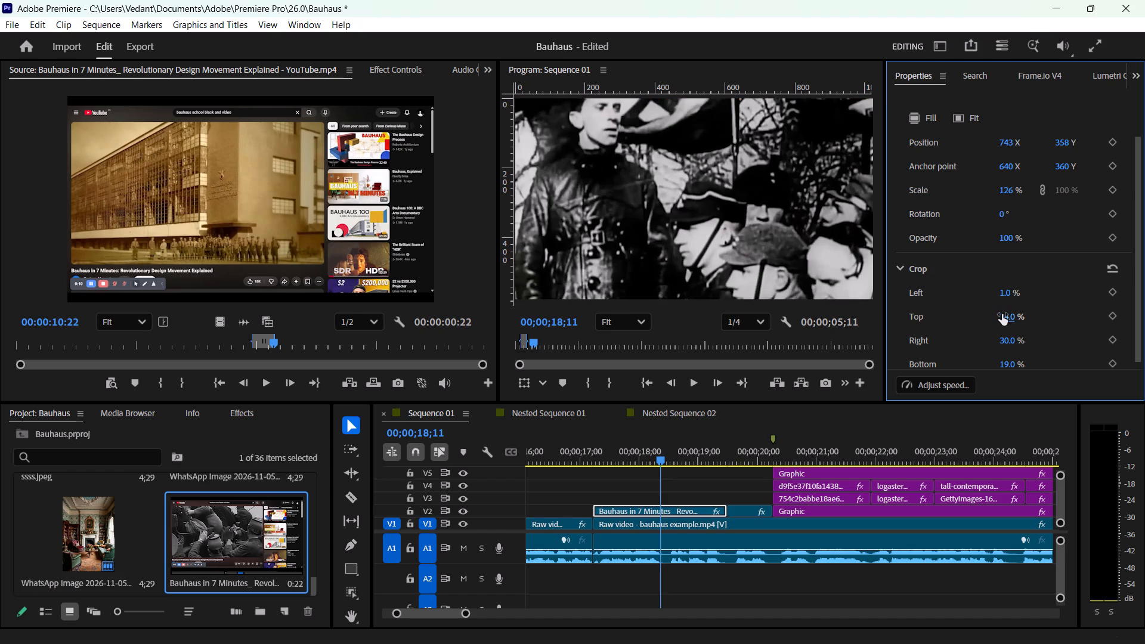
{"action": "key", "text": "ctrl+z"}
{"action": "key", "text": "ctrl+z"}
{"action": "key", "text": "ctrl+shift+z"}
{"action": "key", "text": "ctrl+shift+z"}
Scrub and play back both archival excerpts on V2, checking the cut between them and the change into the poster graphics.
{"action": "left_click", "coordinate": [771, 593]}
{"action": "left_click_drag", "start_coordinate": [669, 450], "coordinate": [736, 465]}
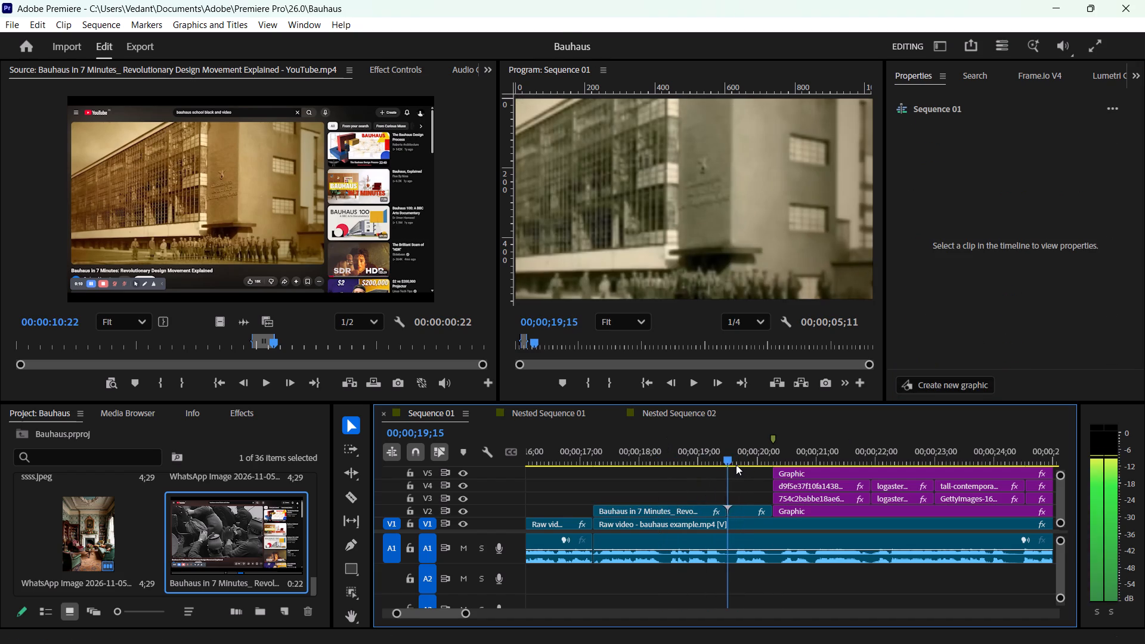
{"action": "left_click_drag", "start_coordinate": [736, 465], "coordinate": [734, 465]}
{"action": "left_click_drag", "start_coordinate": [729, 465], "coordinate": [750, 466]}
{"action": "left_click_drag", "start_coordinate": [748, 467], "coordinate": [604, 478]}
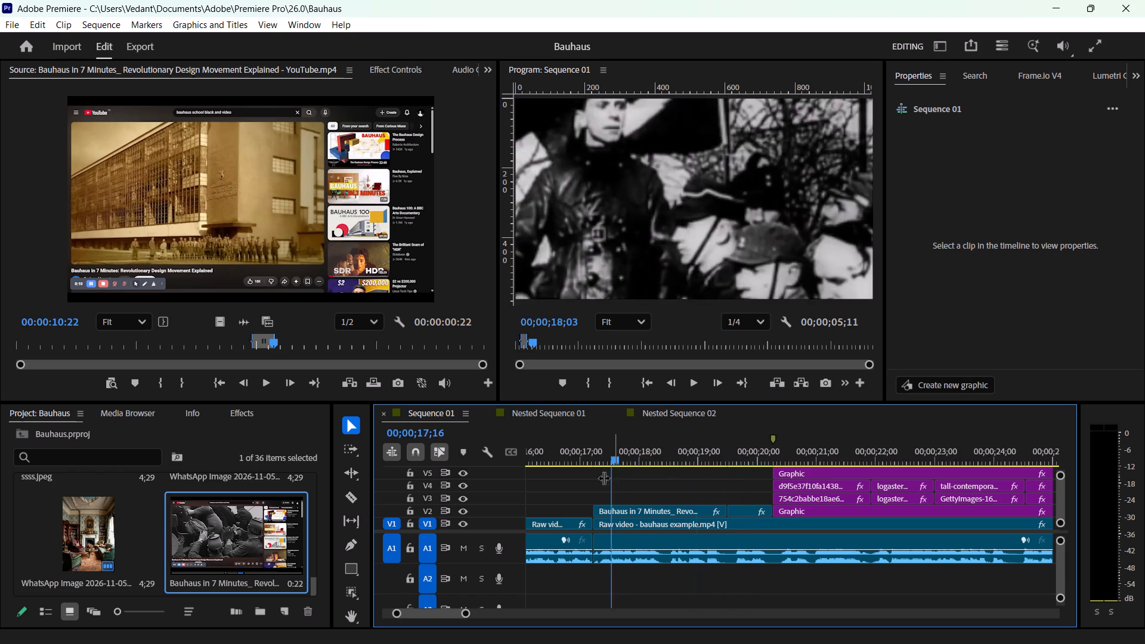
{"action": "left_click_drag", "start_coordinate": [604, 478], "coordinate": [568, 479]}
{"action": "left_click", "coordinate": [666, 575]}
{"action": "key", "text": "space"}
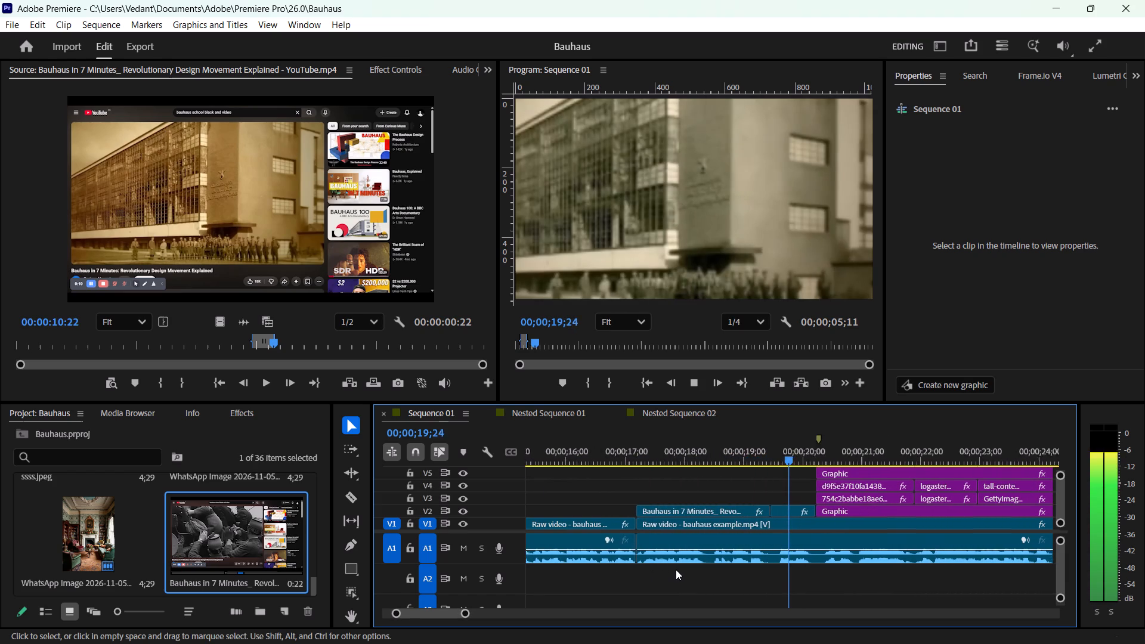
{"action": "key", "text": "space"}
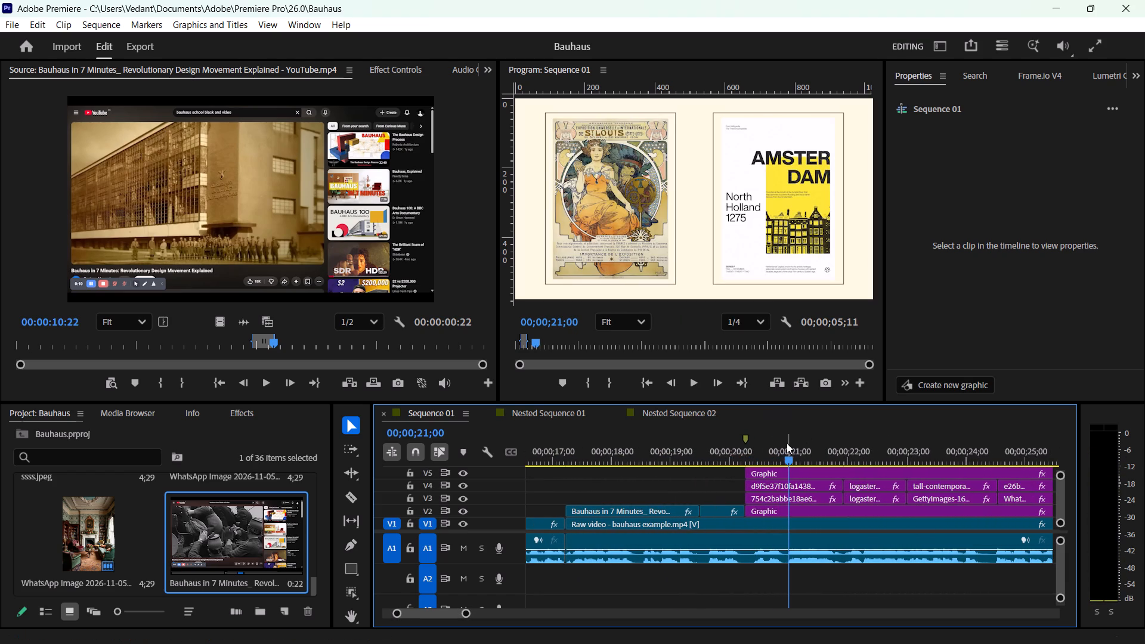
{"action": "left_click_drag", "start_coordinate": [787, 443], "coordinate": [724, 452]}
{"action": "left_click_drag", "start_coordinate": [723, 456], "coordinate": [741, 458]}
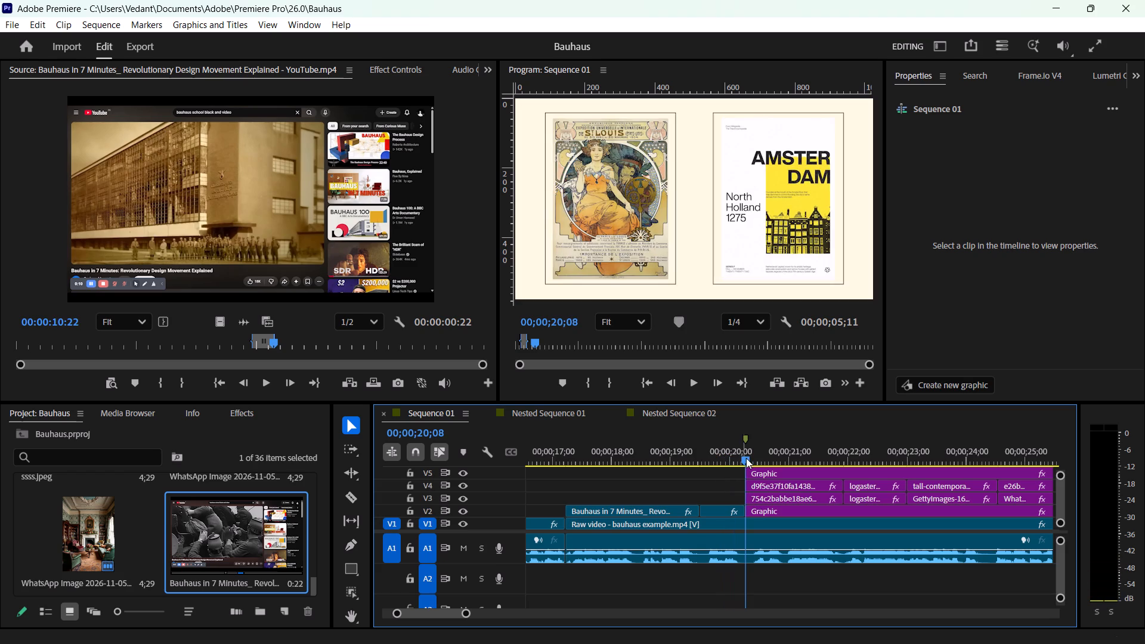
{"action": "left_click_drag", "start_coordinate": [746, 458], "coordinate": [707, 459]}
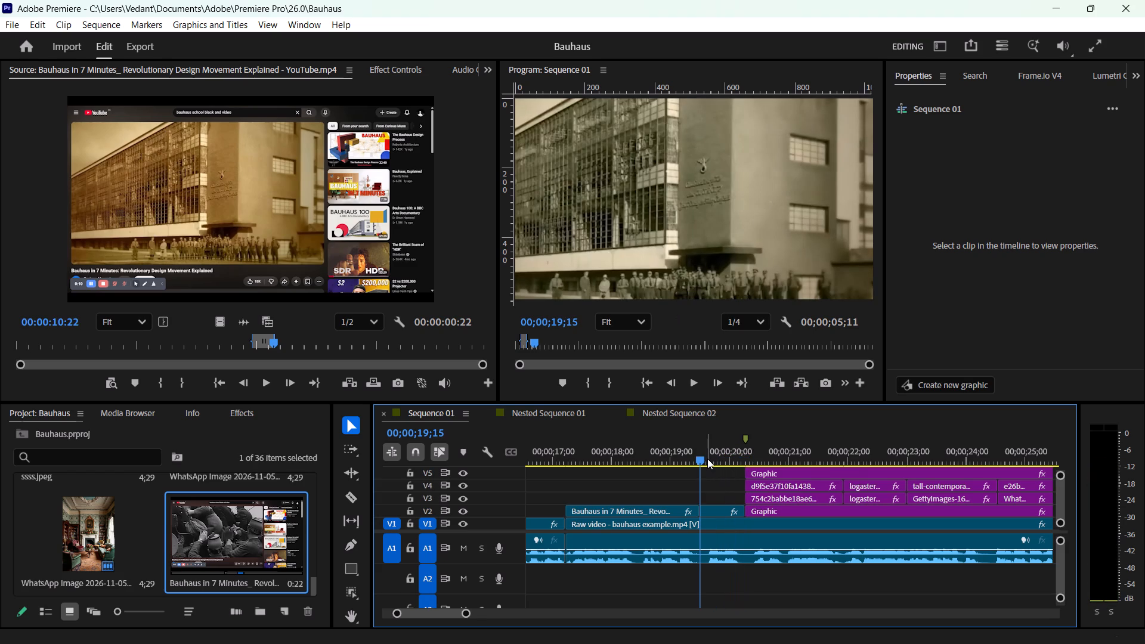
{"action": "key", "text": "space"}
{"action": "key", "text": "space"}
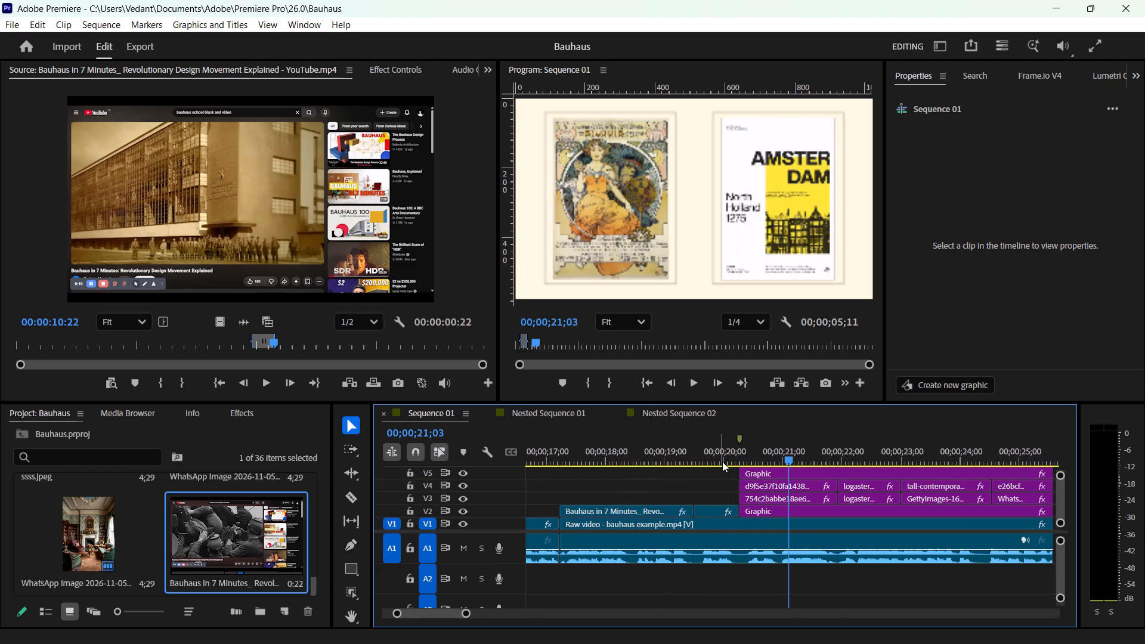
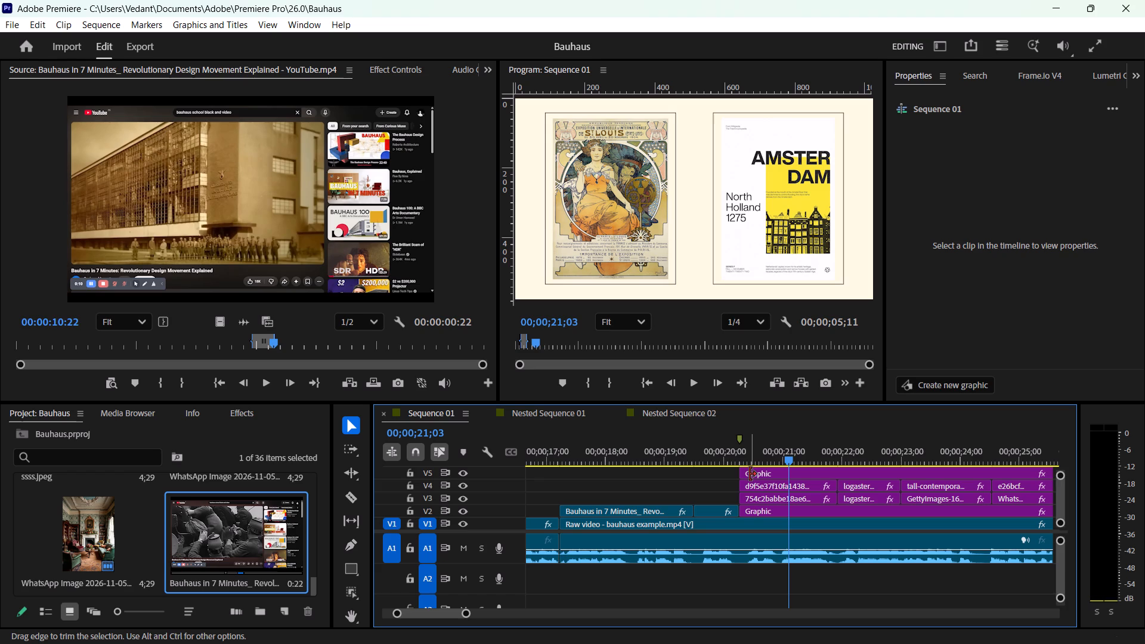
Scrub between the talking-head video and the poster graphics to review both archival excerpts on V2, ending on the building excerpt.
{"action": "scroll", "coordinate": [554, 643], "scroll_direction": "down", "scroll_amount": 1}
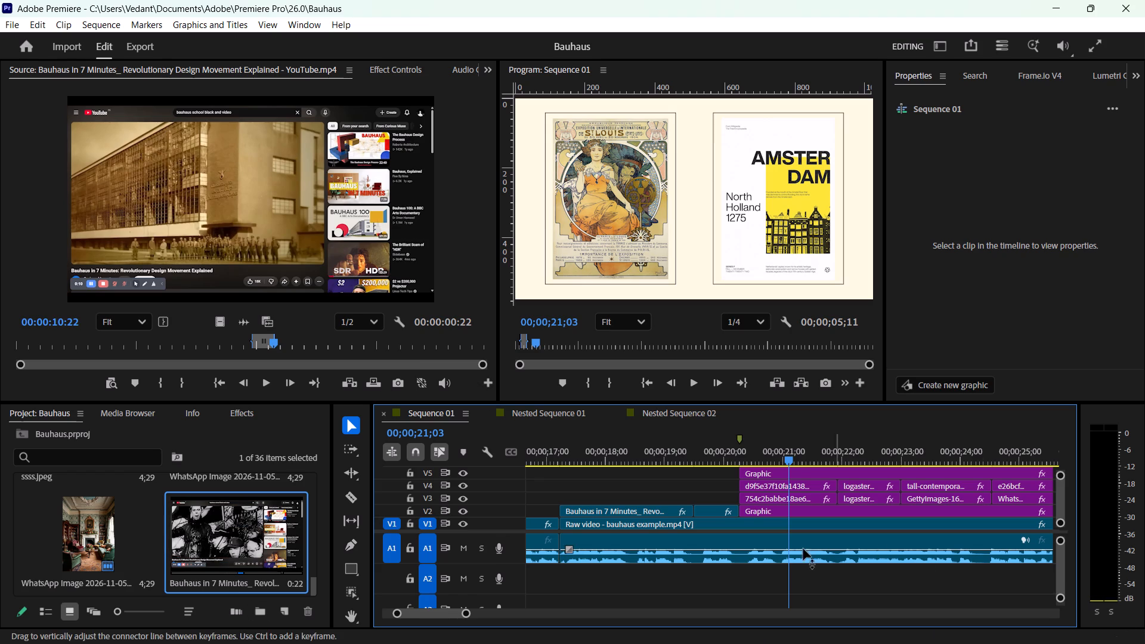
{"action": "left_click_drag", "start_coordinate": [790, 451], "coordinate": [635, 441]}
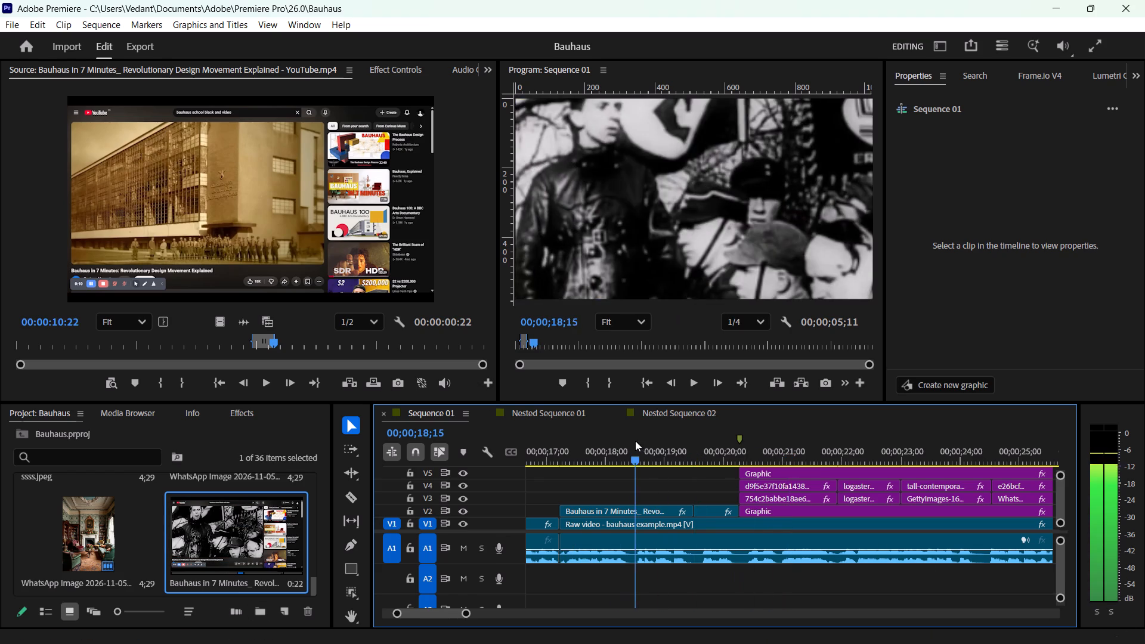
{"action": "left_click_drag", "start_coordinate": [635, 441], "coordinate": [559, 429]}
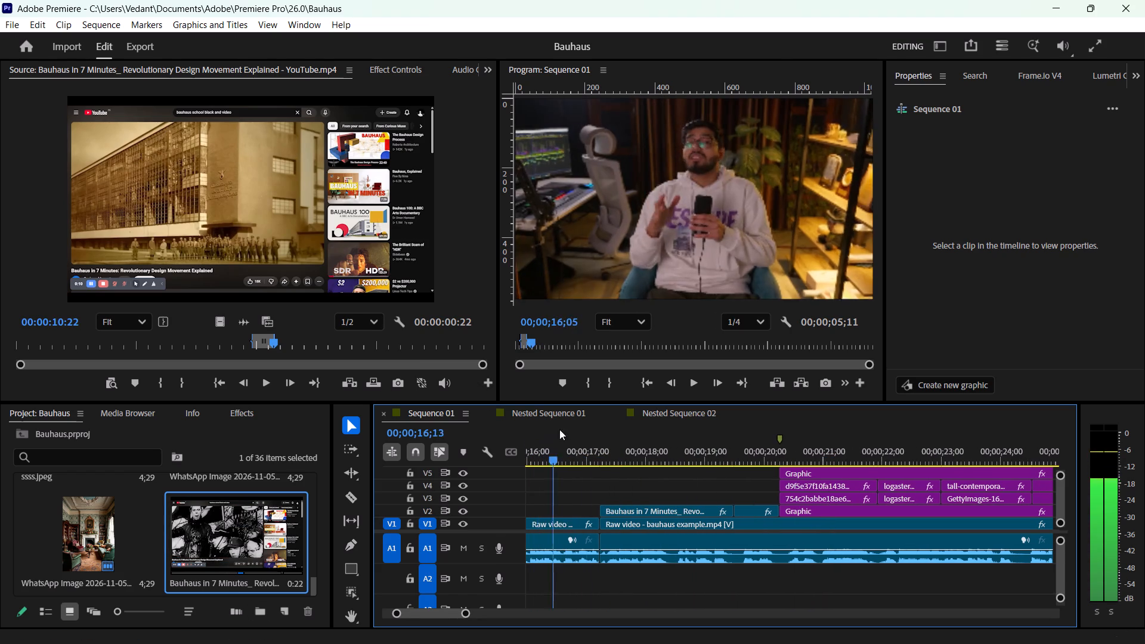
{"action": "left_click_drag", "start_coordinate": [559, 429], "coordinate": [784, 411]}
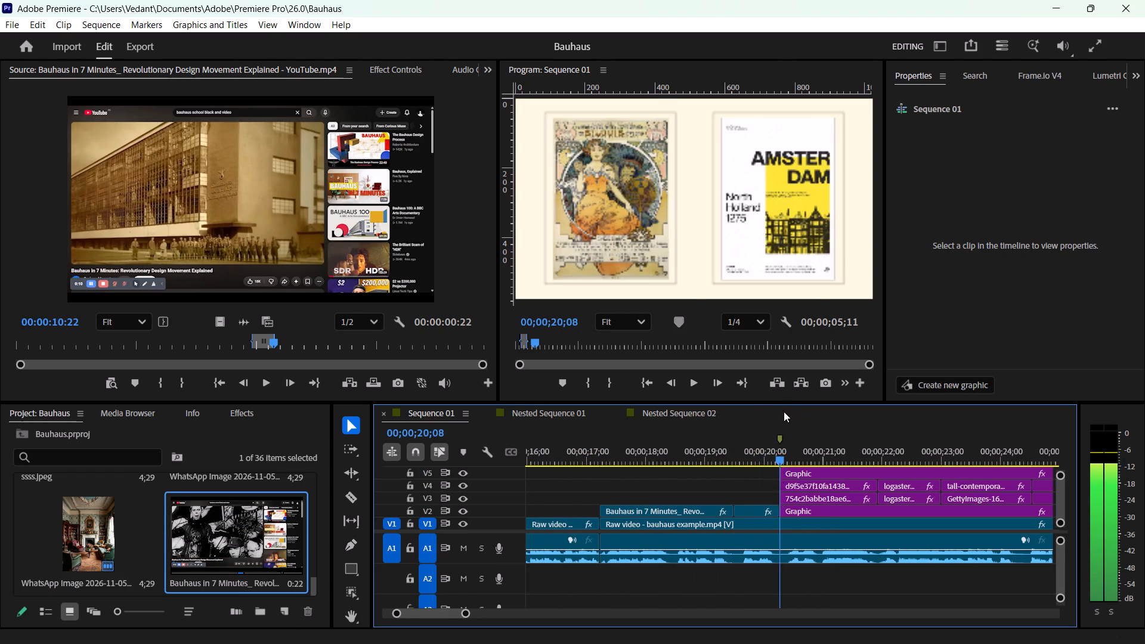
{"action": "left_click_drag", "start_coordinate": [784, 411], "coordinate": [747, 442]}
{"action": "left_click", "coordinate": [753, 506]}
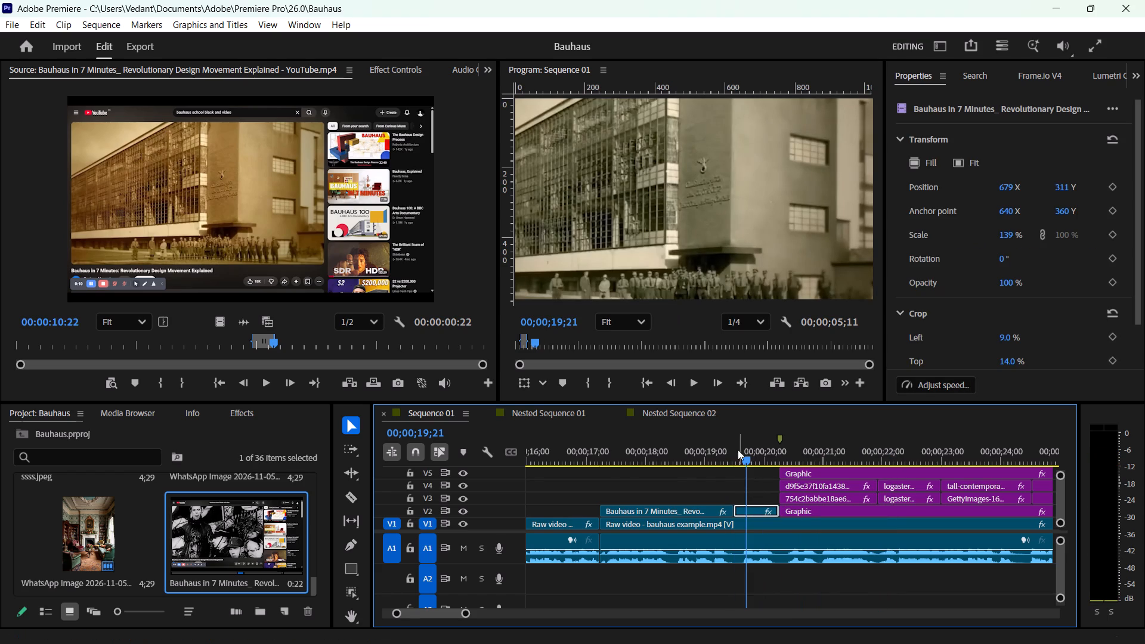
{"action": "left_click", "coordinate": [682, 482]}
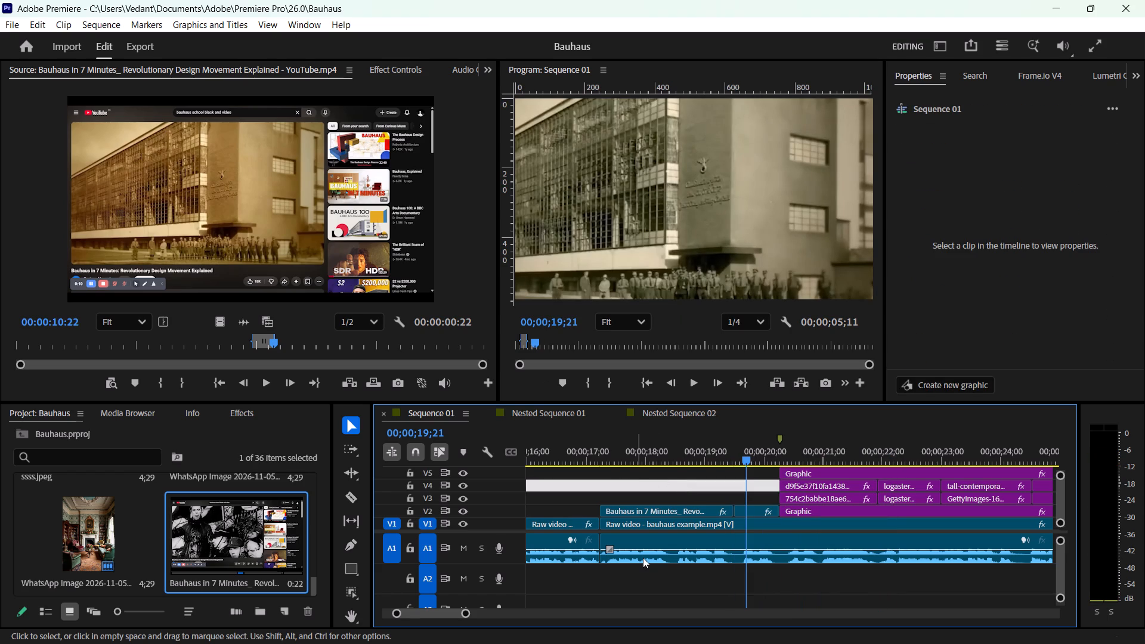
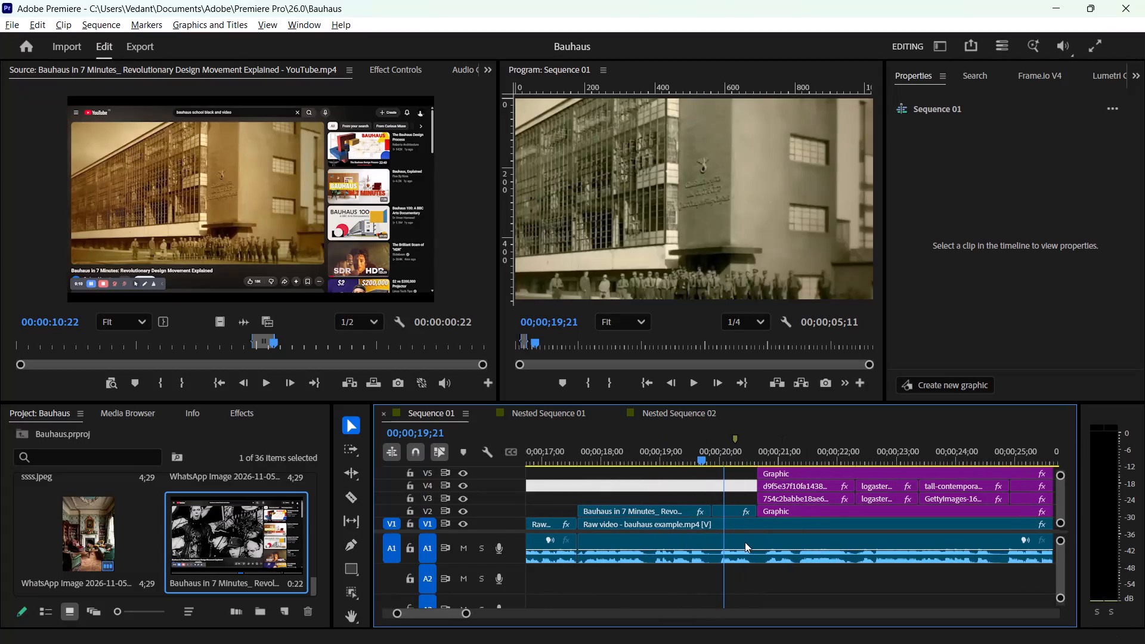
Review the side-by-side comparison graphics after the archival excerpts, then return the playhead to the start of the first excerpt on V2.
{"action": "left_click_drag", "start_coordinate": [725, 447], "coordinate": [930, 465]}
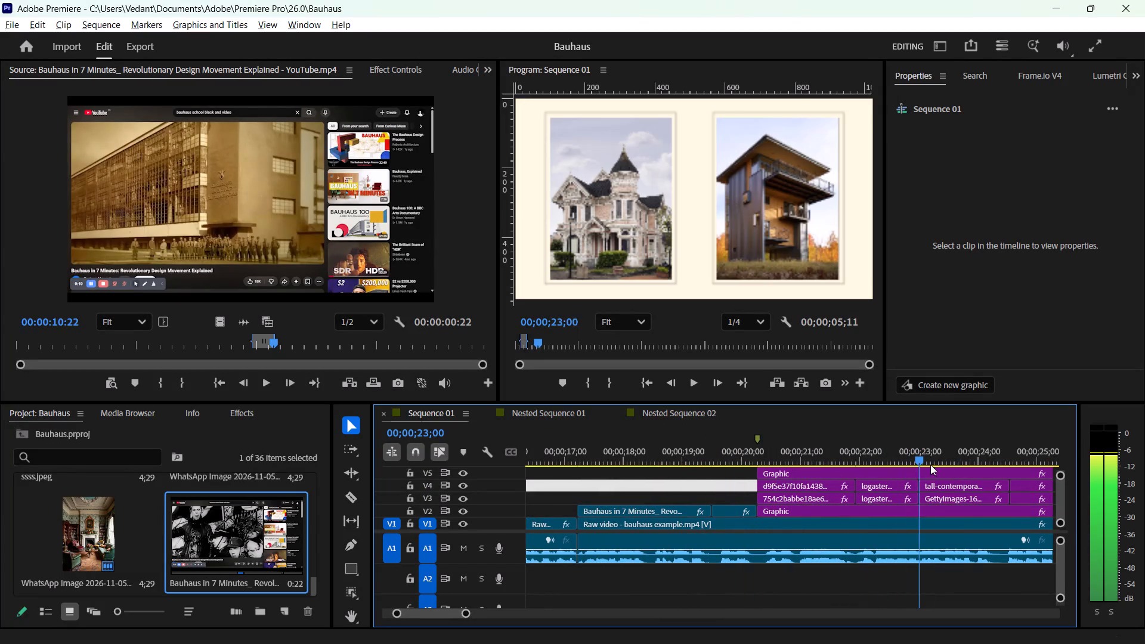
{"action": "left_click_drag", "start_coordinate": [930, 465], "coordinate": [979, 475]}
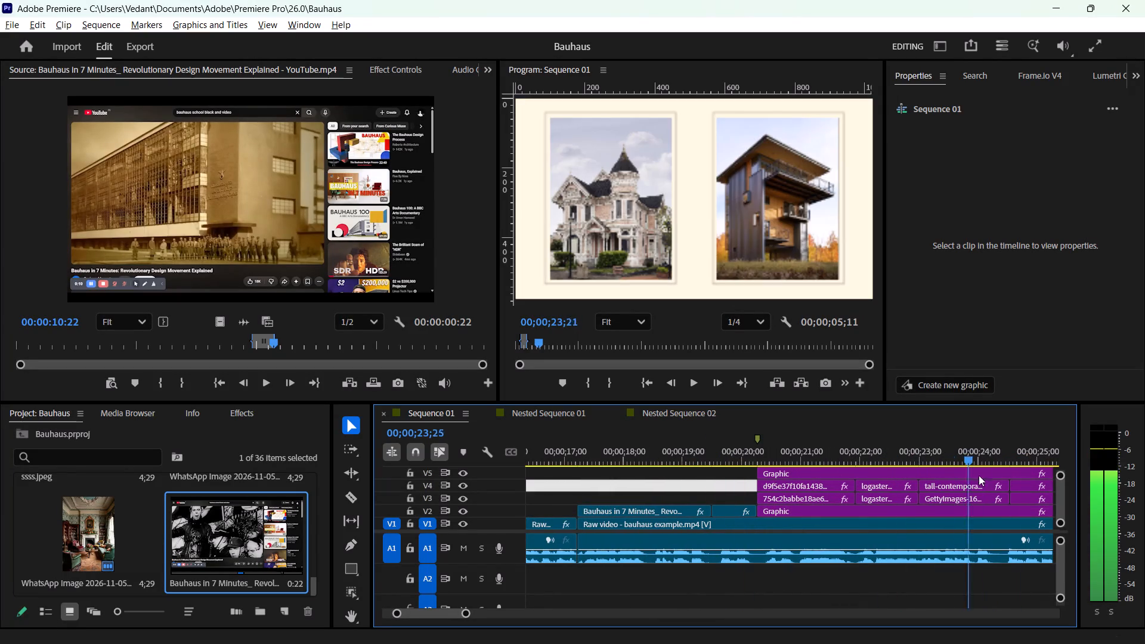
{"action": "left_click_drag", "start_coordinate": [979, 475], "coordinate": [1023, 467]}
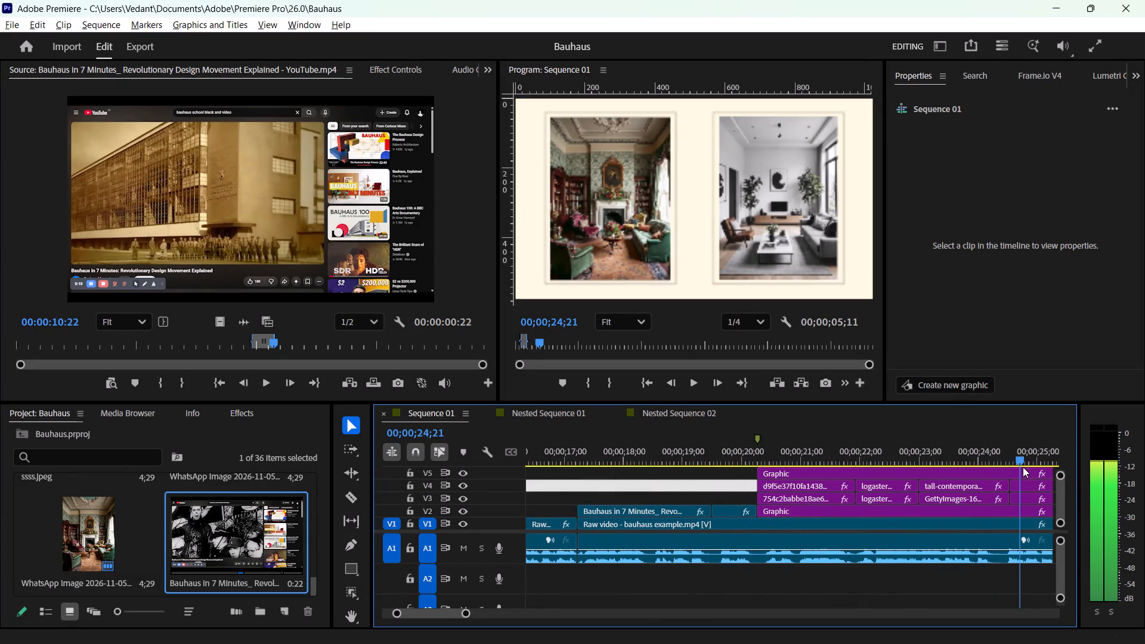
{"action": "left_click_drag", "start_coordinate": [1023, 467], "coordinate": [605, 488]}
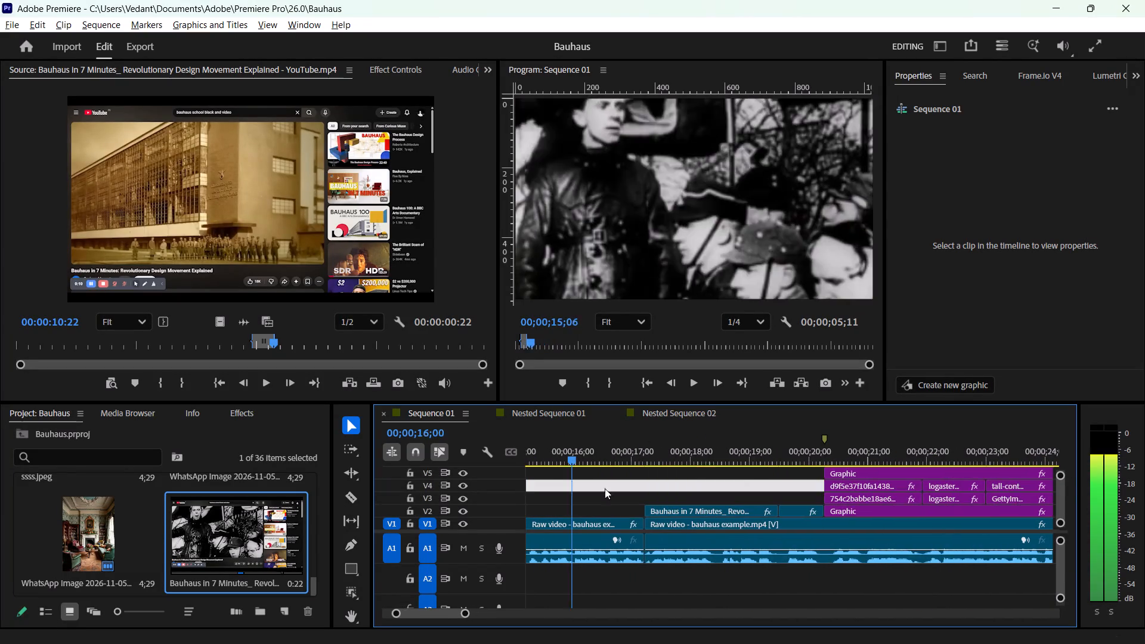
{"action": "left_click_drag", "start_coordinate": [605, 488], "coordinate": [651, 496]}
{"action": "left_click", "coordinate": [754, 589]}
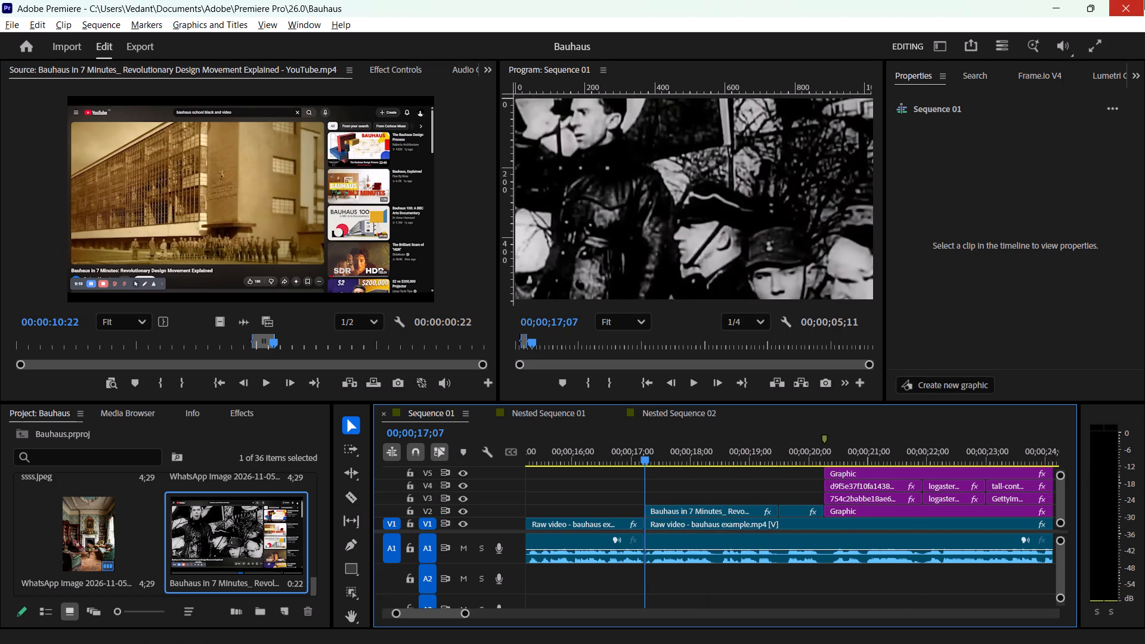